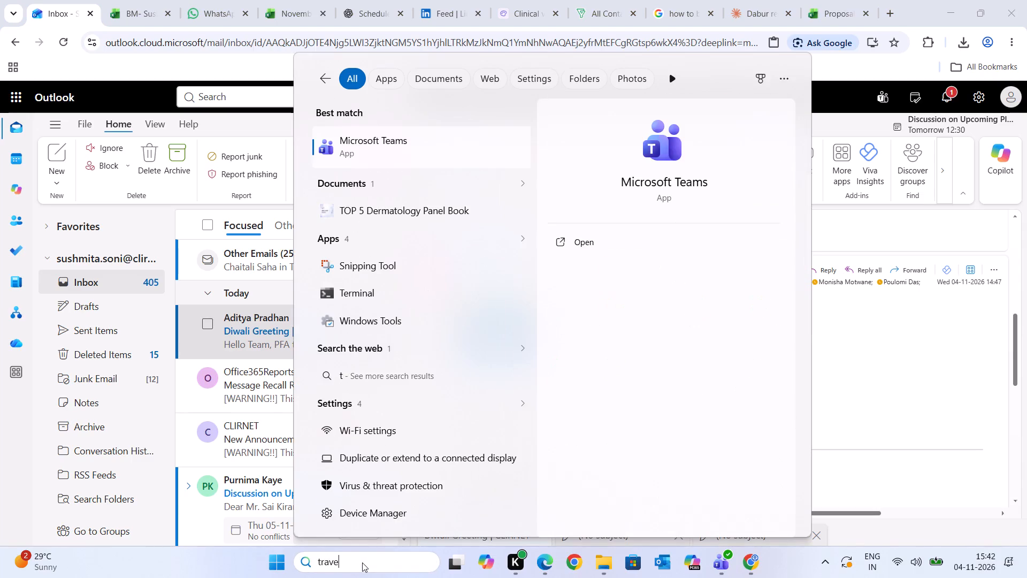
Open the Travel fare tracker workbook in Excel from the Windows search results.
{"action": "left_click", "coordinate": [362, 155]}
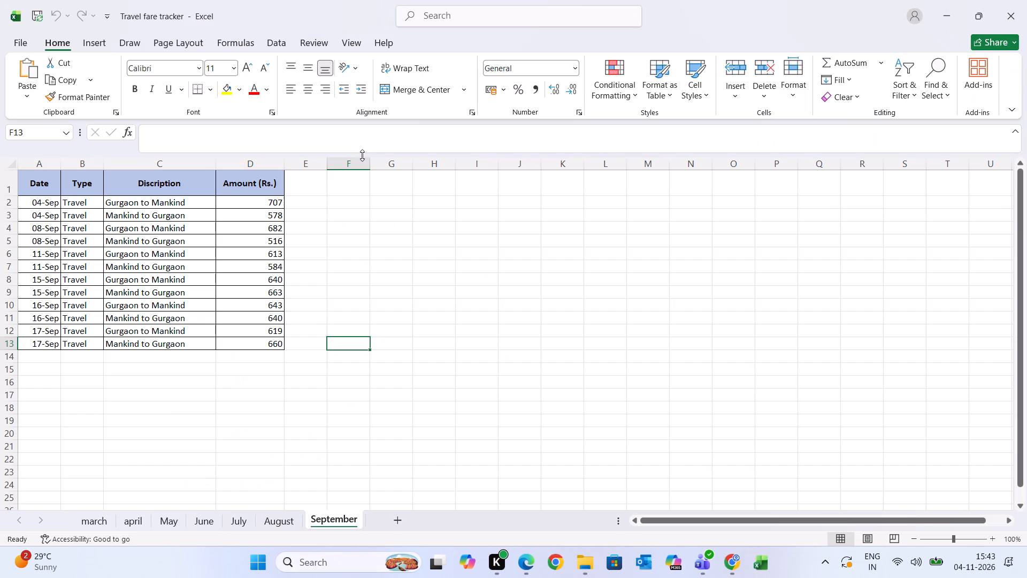
Add a new worksheet after the September sheet and name it October.
{"action": "left_click", "coordinate": [394, 520]}
{"action": "double_click", "coordinate": [381, 517]}
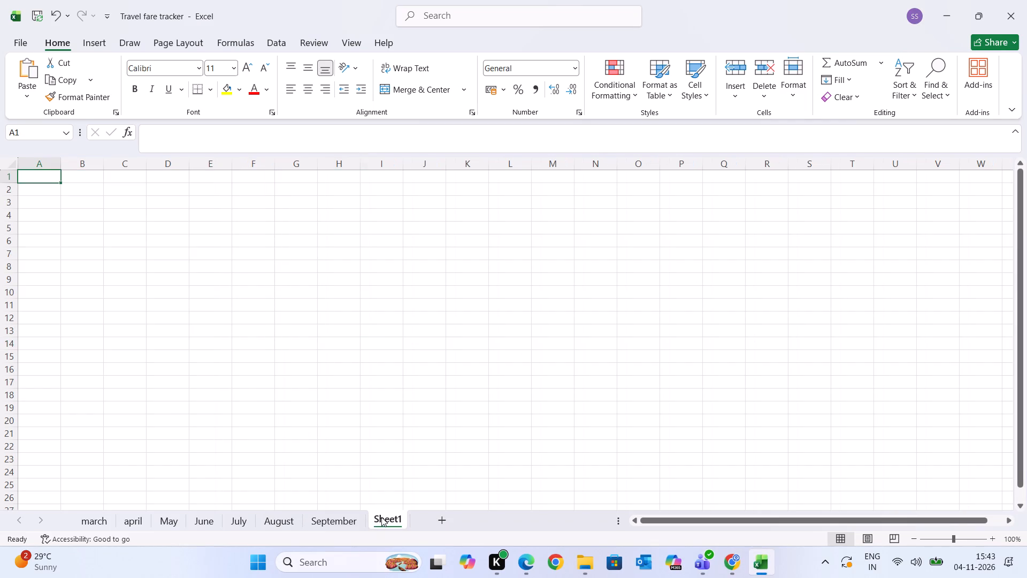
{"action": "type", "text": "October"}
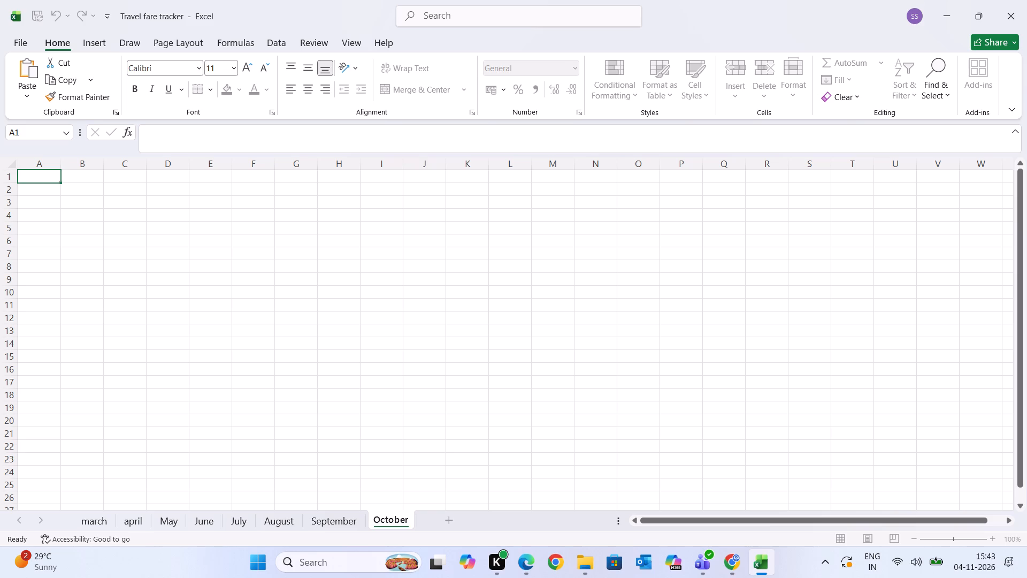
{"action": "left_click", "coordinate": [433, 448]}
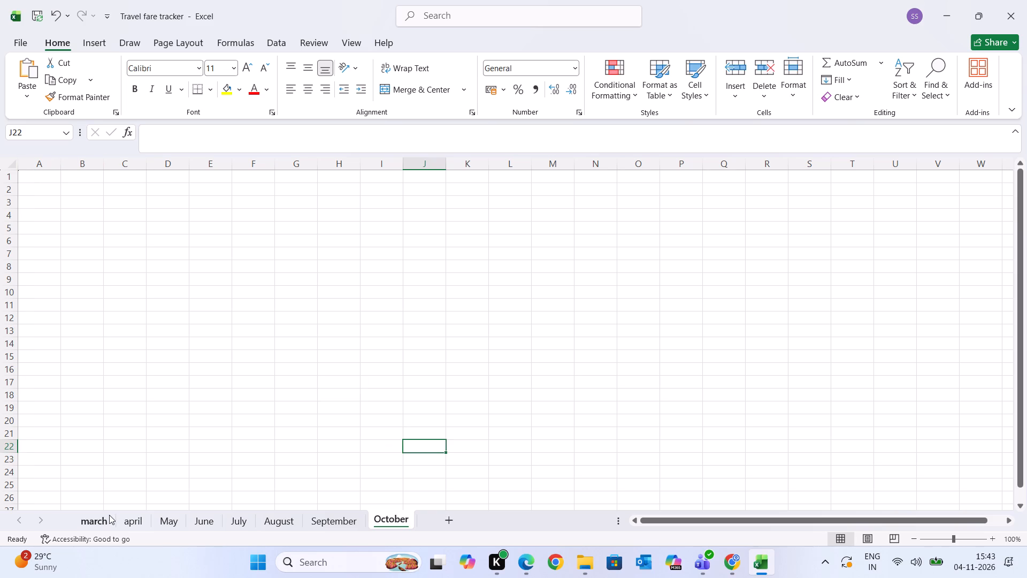
Copy the header row (Date, Type, Discription, Amount (Rs.)) from the September sheet into October starting at cell A1.
{"action": "left_click", "coordinate": [343, 520]}
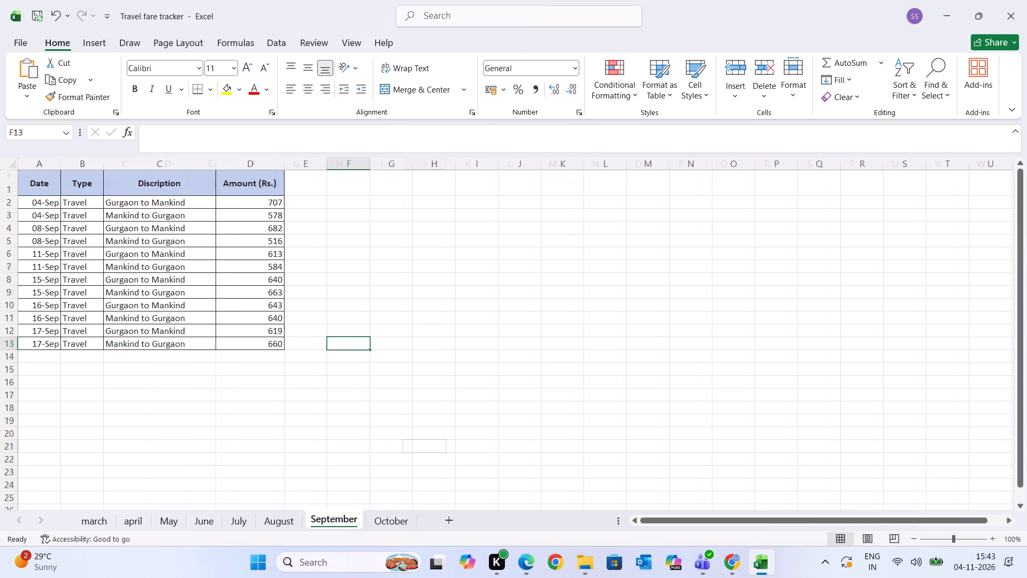
{"action": "left_click_drag", "start_coordinate": [37, 174], "coordinate": [262, 176]}
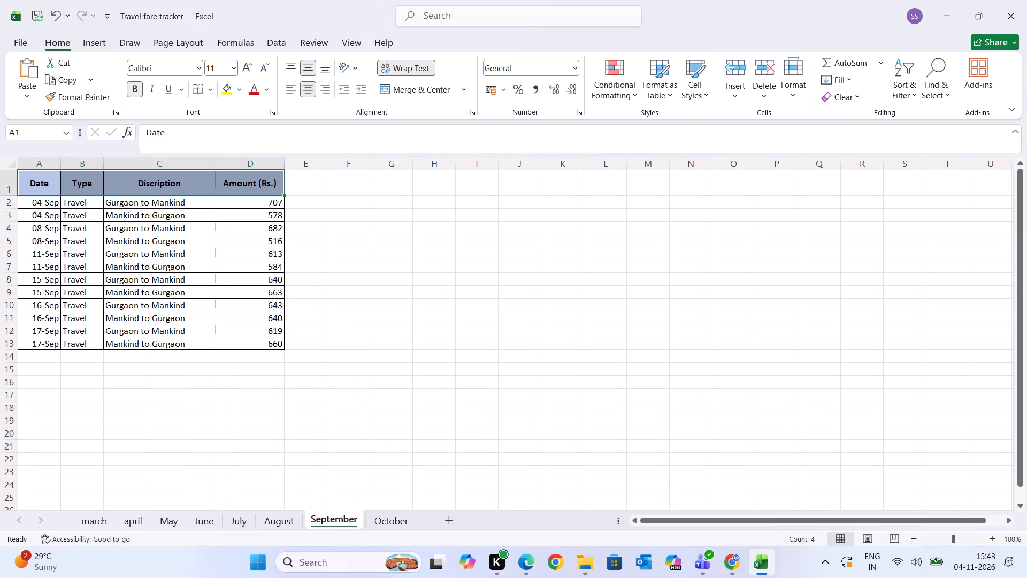
{"action": "key", "text": "ctrl+c"}
{"action": "left_click", "coordinate": [389, 519]}
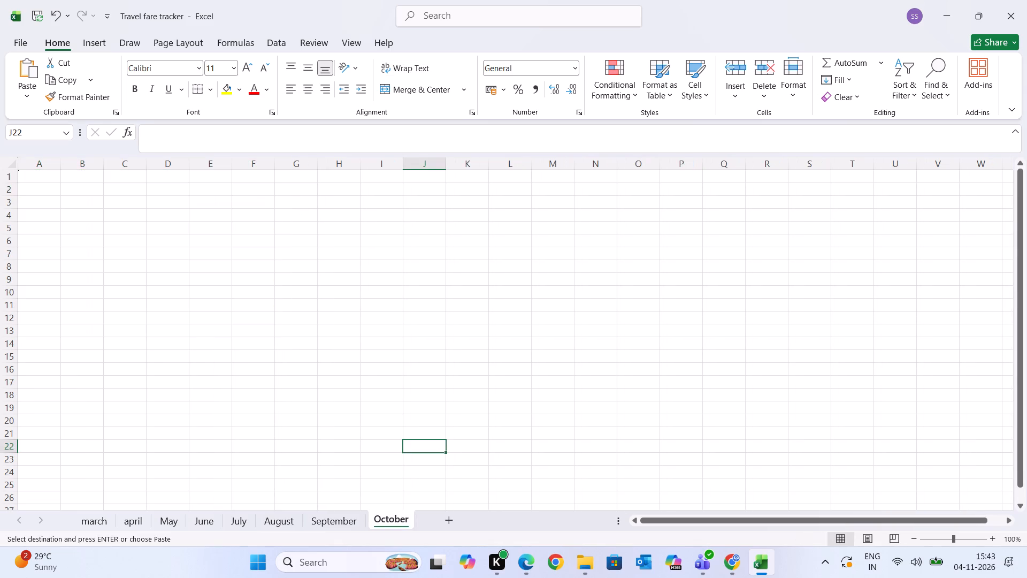
{"action": "left_click", "coordinate": [40, 176]}
{"action": "key", "text": "ctrl+v"}
{"action": "left_click", "coordinate": [112, 268]}
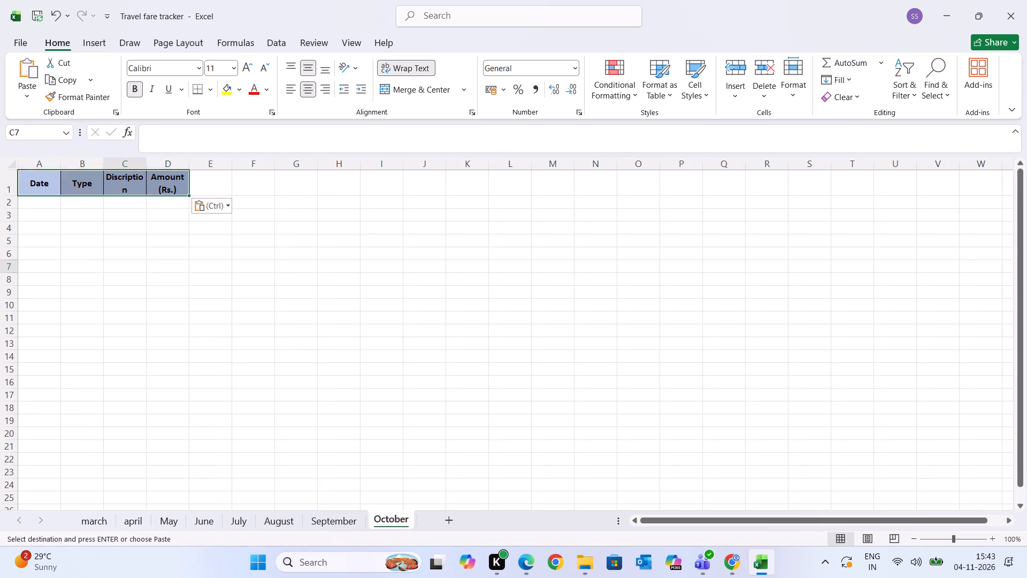
Widen columns C and D on the October sheet so the Discription and Amount (Rs.) headers each fit on one line.
{"action": "left_click_drag", "start_coordinate": [145, 162], "coordinate": [163, 163]}
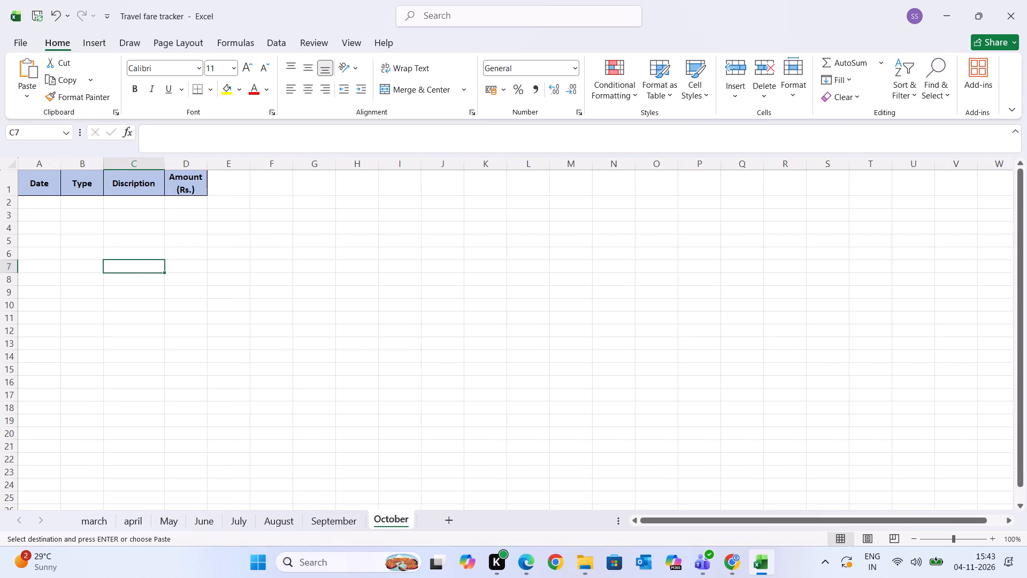
{"action": "left_click_drag", "start_coordinate": [212, 163], "coordinate": [236, 163]}
{"action": "left_click", "coordinate": [44, 200]}
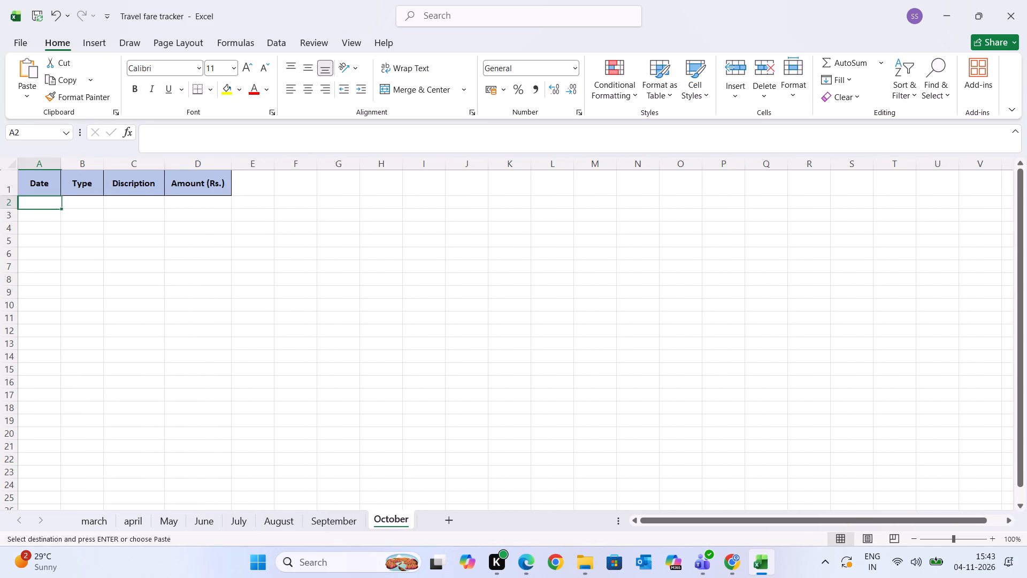
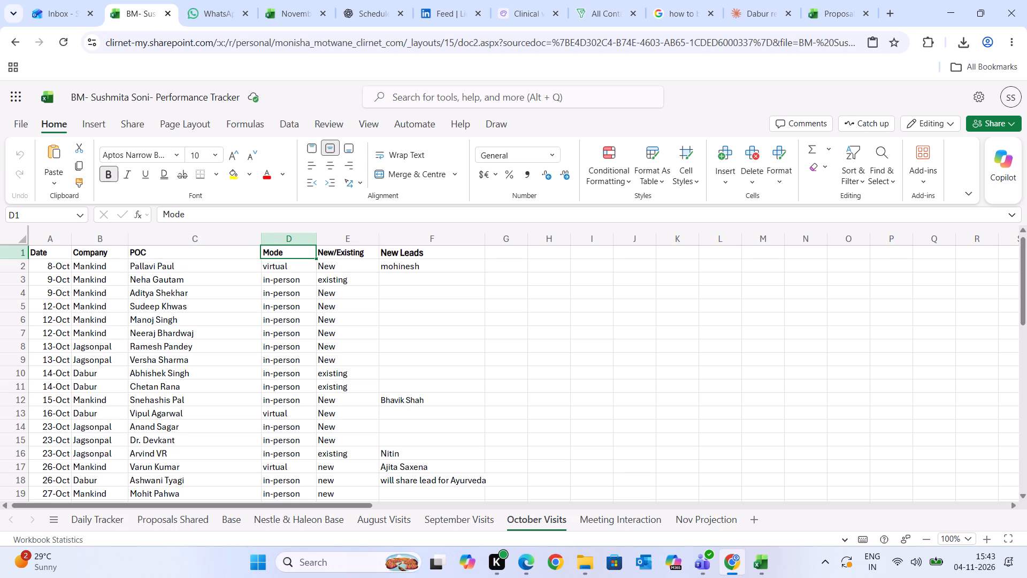
Add filters to the October Visits header row and filter the Mode column to show only in-person visits.
{"action": "key", "text": "ctrl+shift+l"}
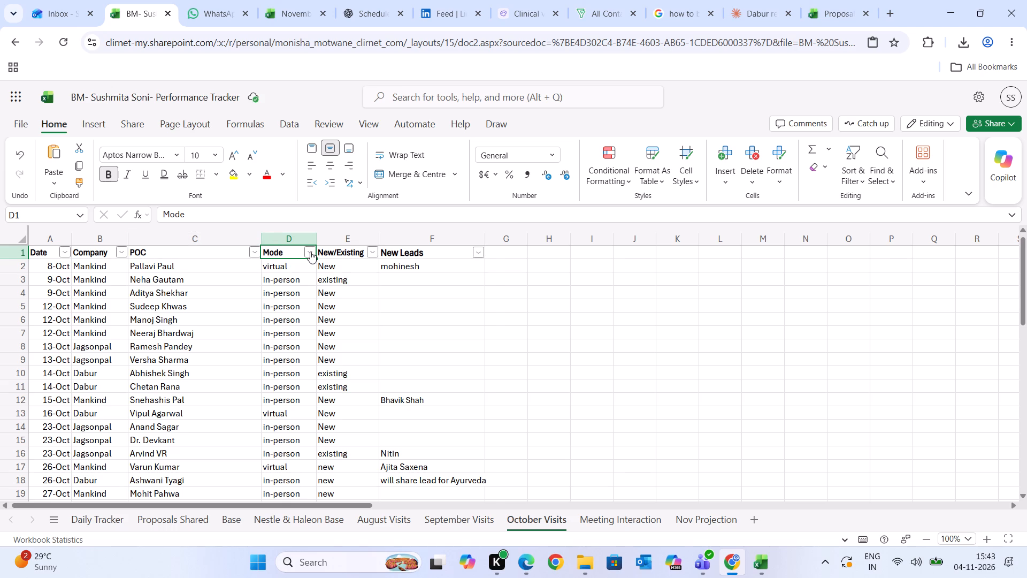
{"action": "left_click", "coordinate": [310, 252]}
{"action": "left_click", "coordinate": [366, 384]}
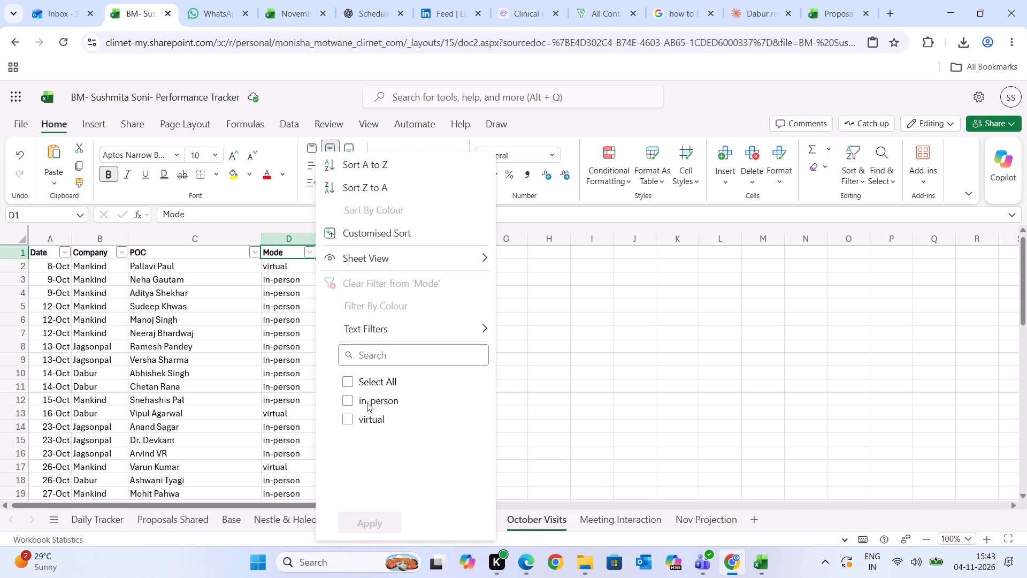
{"action": "left_click", "coordinate": [367, 402]}
{"action": "left_click", "coordinate": [366, 521]}
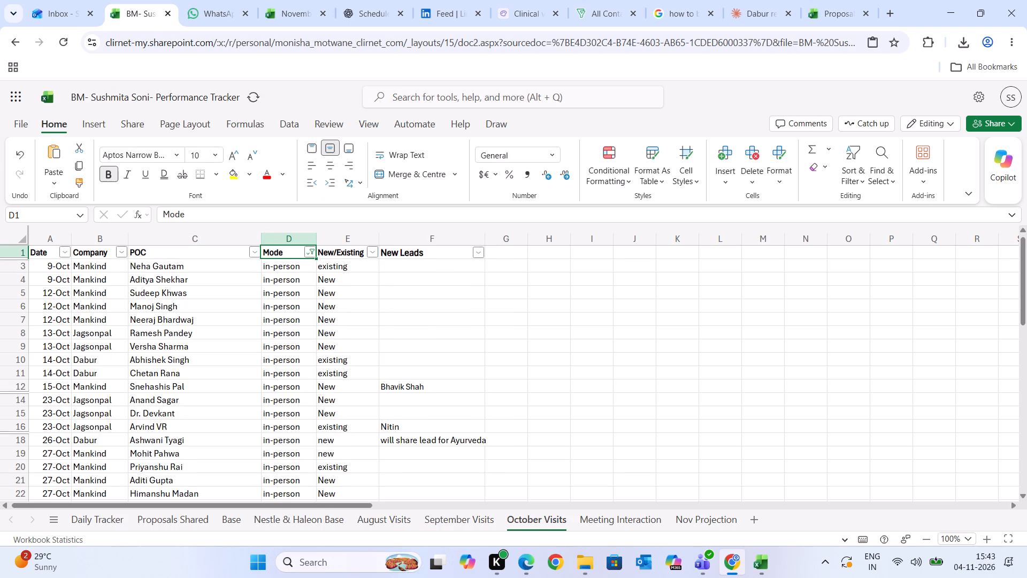
Select the dates of the filtered in-person visits in the Date column, from 9-Oct through 28-Oct.
{"action": "scroll", "coordinate": [201, 337], "scroll_direction": "down", "scroll_amount": 3}
{"action": "scroll", "coordinate": [201, 337], "scroll_direction": "up", "scroll_amount": 4}
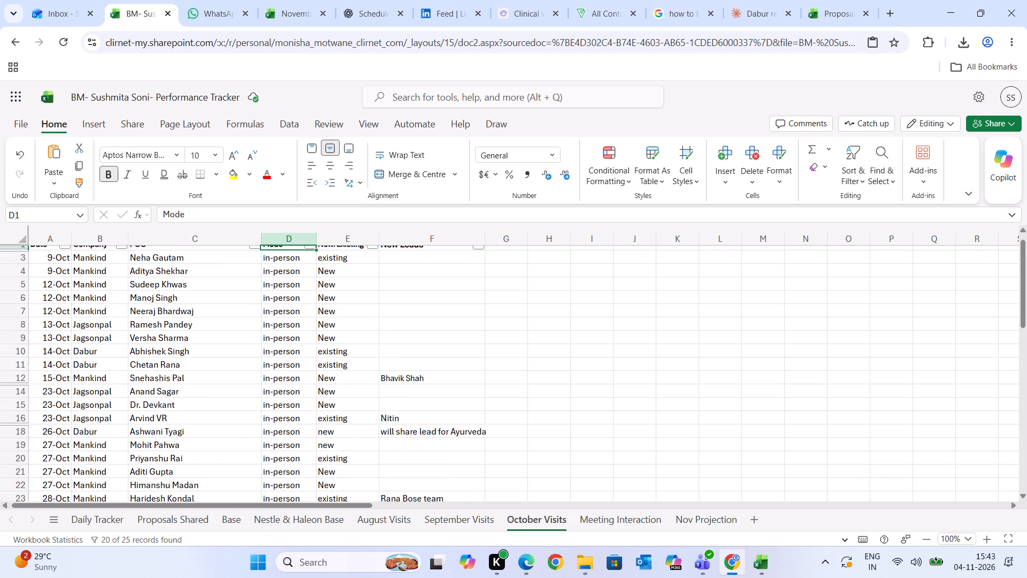
{"action": "left_click_drag", "start_coordinate": [58, 268], "coordinate": [43, 424]}
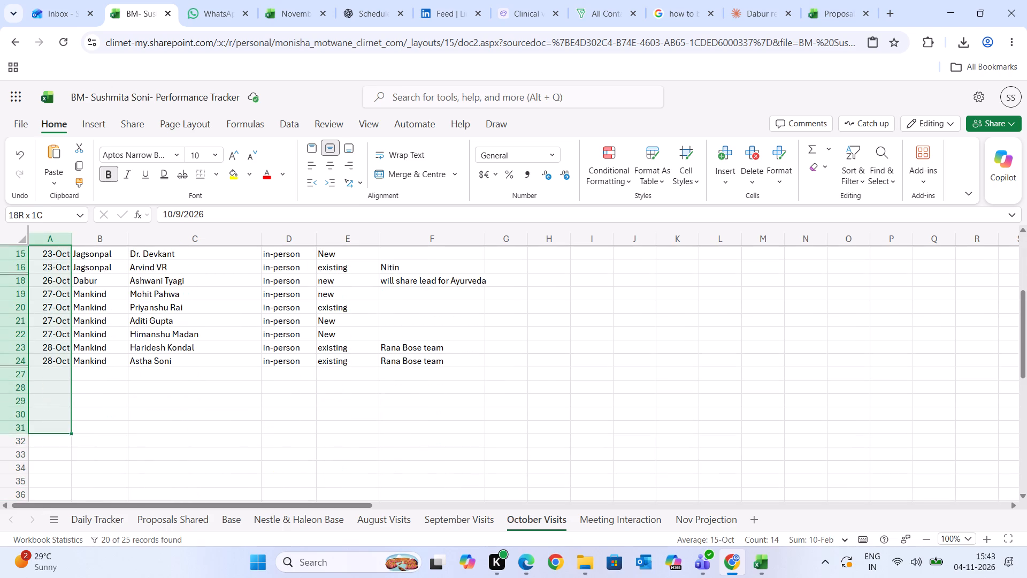
{"action": "left_click_drag", "start_coordinate": [43, 424], "coordinate": [48, 348]}
{"action": "left_click", "coordinate": [48, 348]}
{"action": "left_click", "coordinate": [56, 379]}
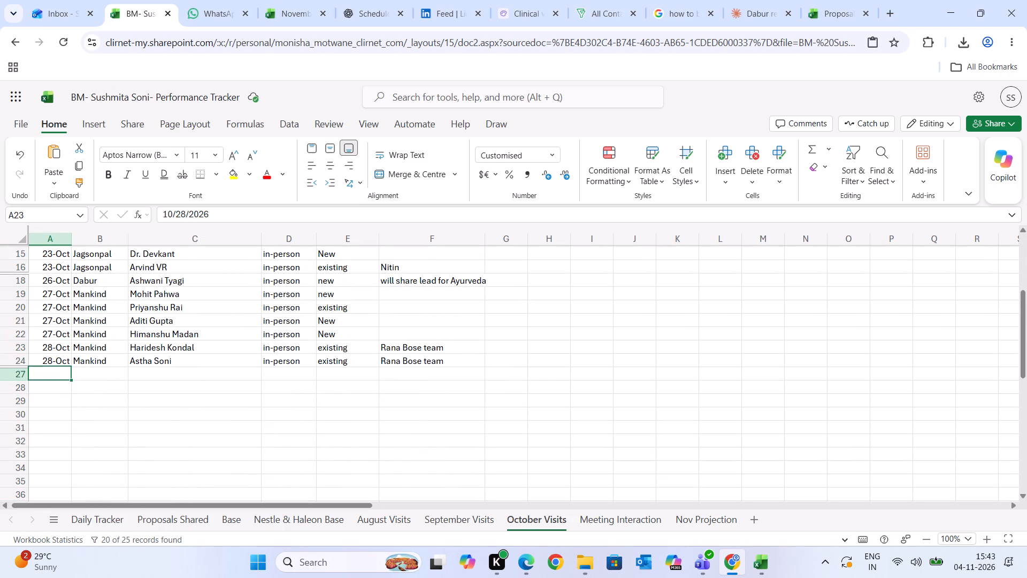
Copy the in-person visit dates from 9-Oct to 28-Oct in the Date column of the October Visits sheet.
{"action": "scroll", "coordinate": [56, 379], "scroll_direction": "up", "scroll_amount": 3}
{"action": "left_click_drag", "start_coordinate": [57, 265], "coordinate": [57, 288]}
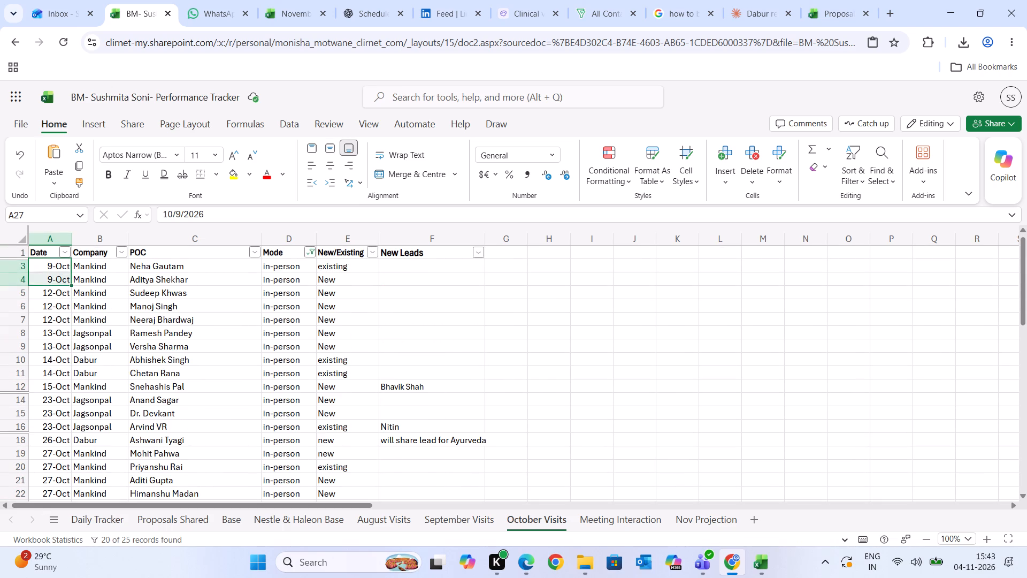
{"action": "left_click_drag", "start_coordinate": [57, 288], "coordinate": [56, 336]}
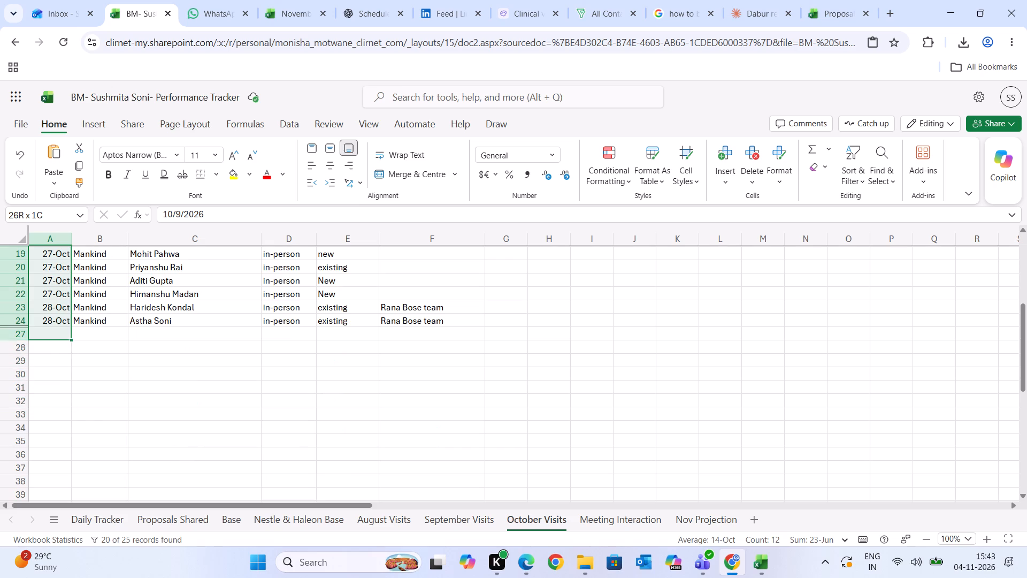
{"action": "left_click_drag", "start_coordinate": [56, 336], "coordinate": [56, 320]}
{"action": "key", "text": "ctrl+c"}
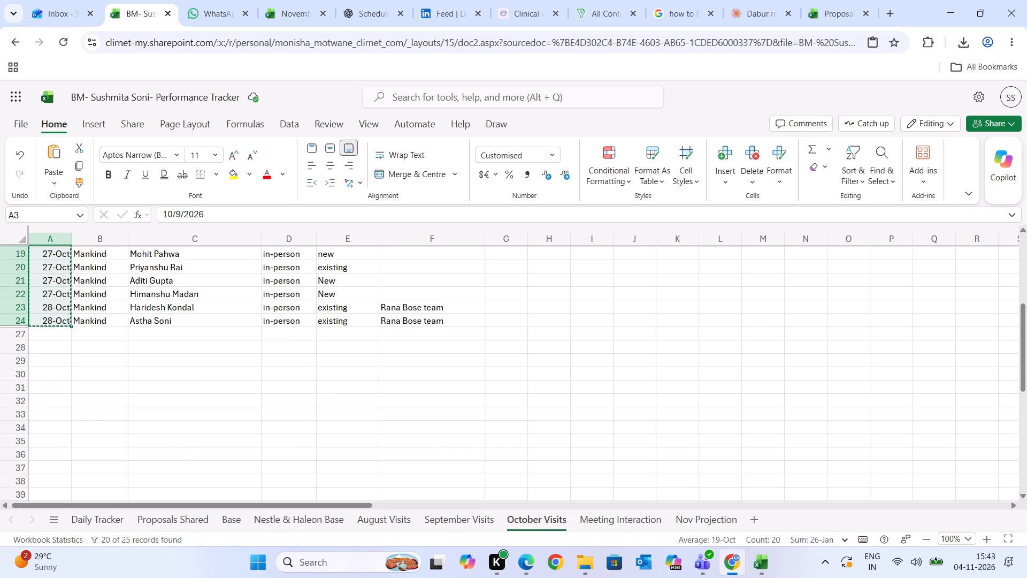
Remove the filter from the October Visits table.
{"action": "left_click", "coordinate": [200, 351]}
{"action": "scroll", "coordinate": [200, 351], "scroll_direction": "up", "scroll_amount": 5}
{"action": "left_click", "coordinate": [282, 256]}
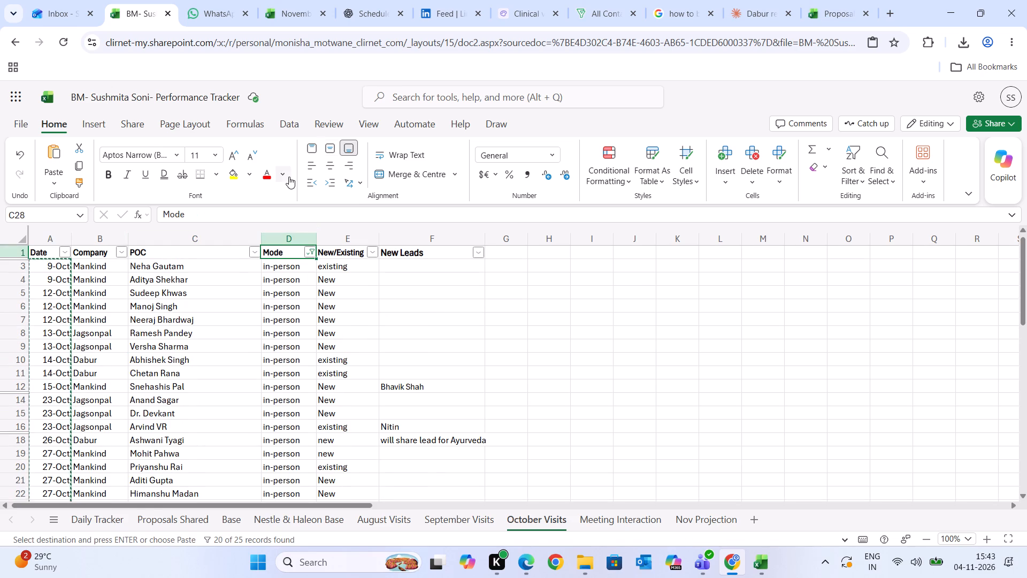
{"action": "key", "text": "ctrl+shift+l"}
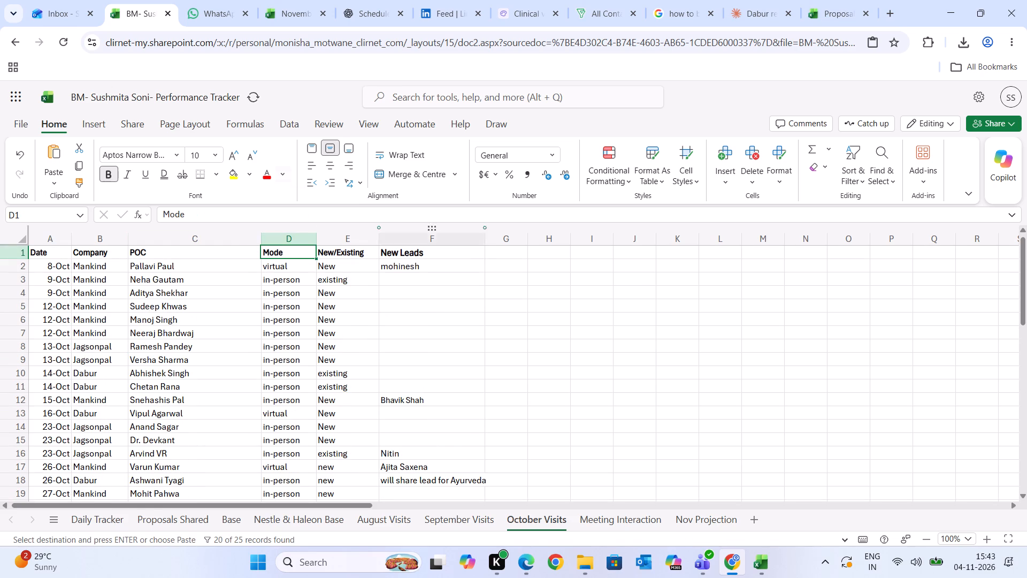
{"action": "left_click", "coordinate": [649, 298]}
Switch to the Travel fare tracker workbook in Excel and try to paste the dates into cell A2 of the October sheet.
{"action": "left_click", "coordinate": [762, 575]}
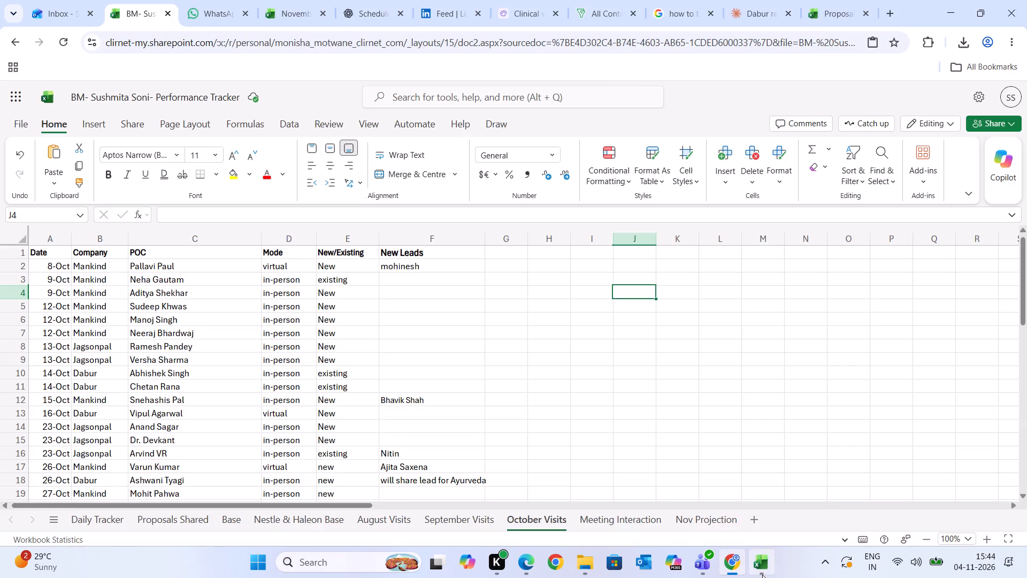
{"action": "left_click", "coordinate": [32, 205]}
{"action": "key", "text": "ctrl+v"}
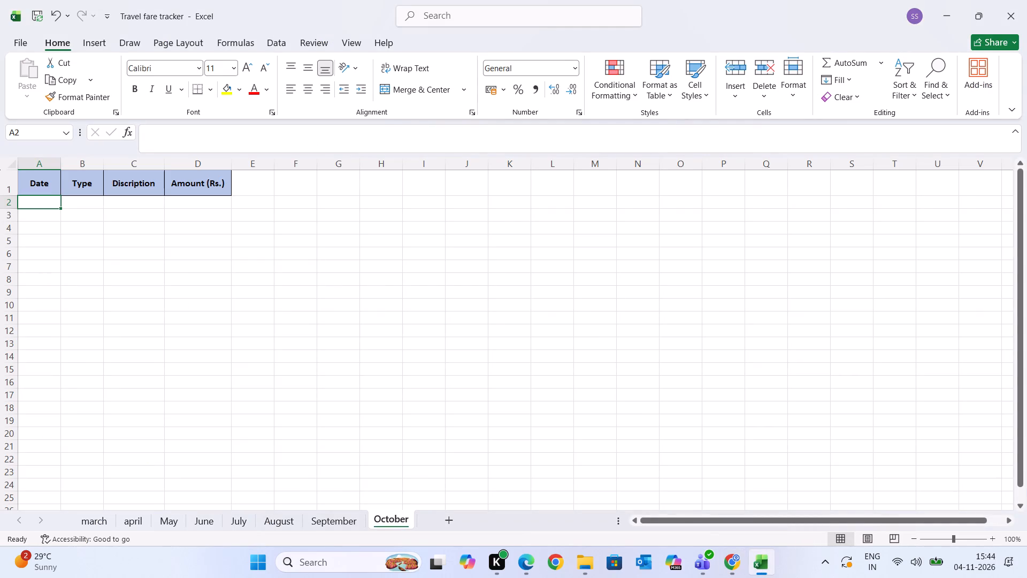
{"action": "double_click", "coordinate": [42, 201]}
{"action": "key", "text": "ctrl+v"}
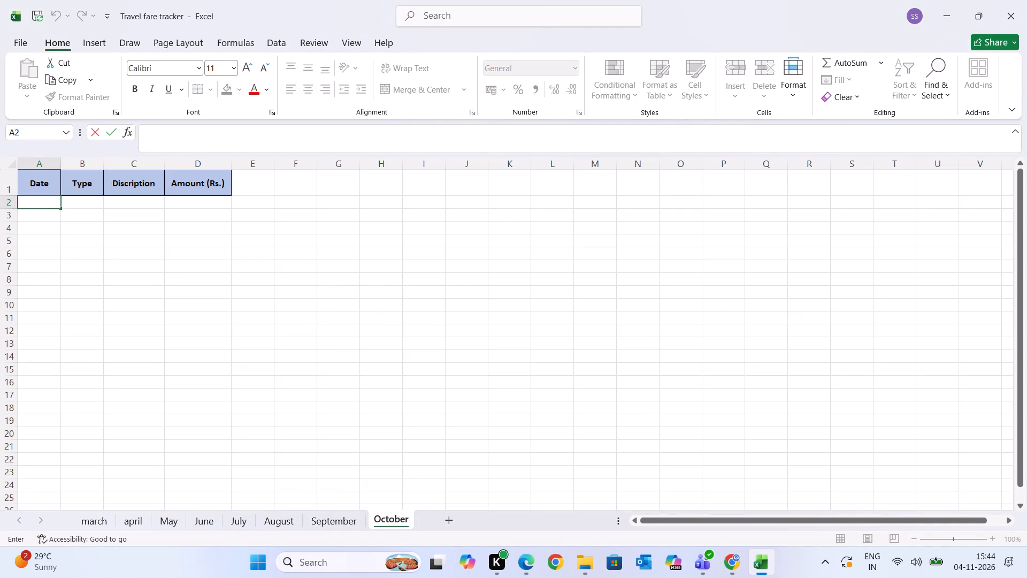
Back in the Performance Tracker in Chrome, filter the October Visits table by Mode to in-person only.
{"action": "left_click", "coordinate": [737, 565]}
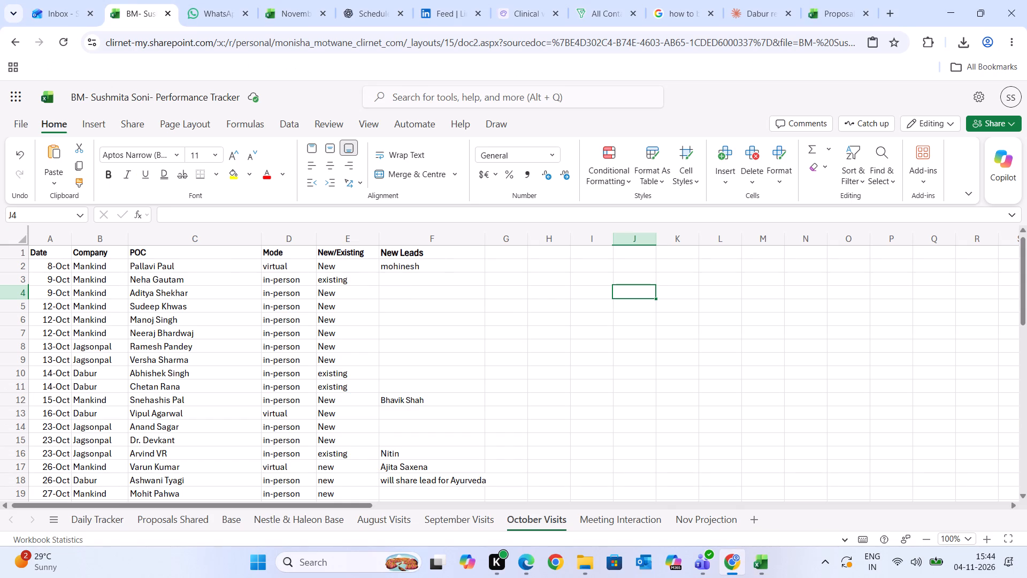
{"action": "left_click", "coordinate": [48, 258]}
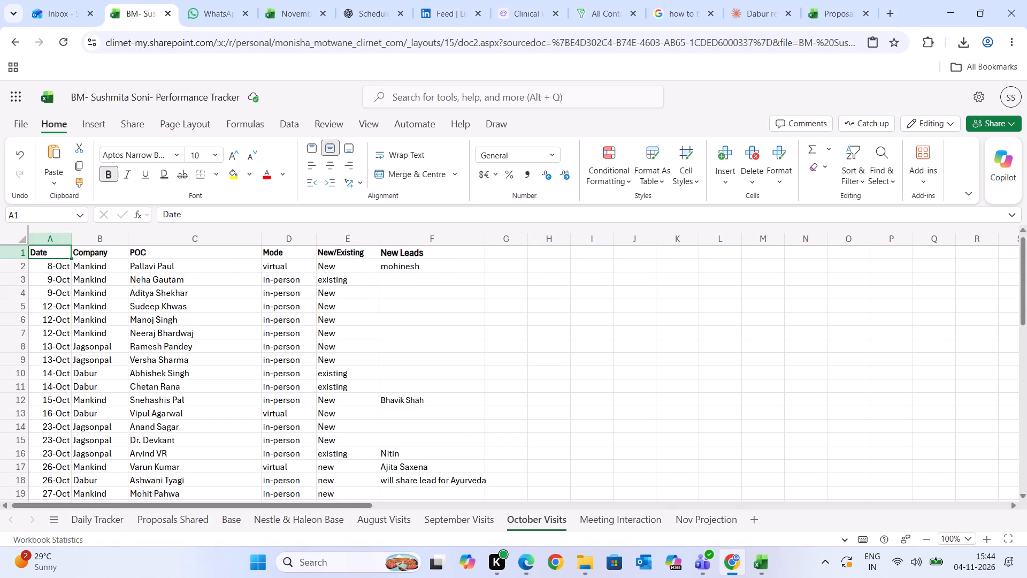
{"action": "left_click", "coordinate": [279, 253]}
{"action": "key", "text": "ctrl+shift+l"}
{"action": "left_click", "coordinate": [309, 248]}
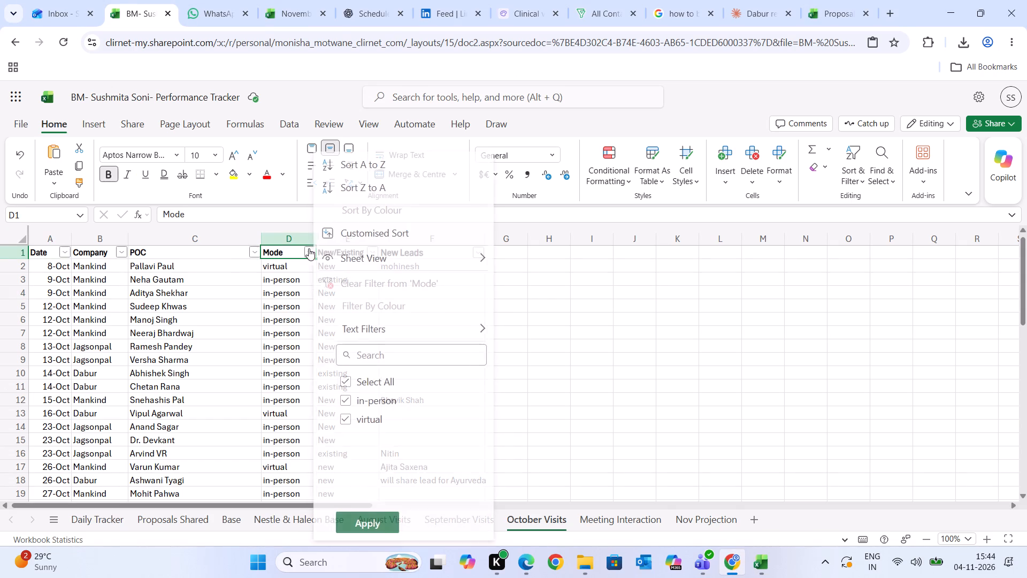
{"action": "left_click", "coordinate": [358, 375]}
{"action": "left_click", "coordinate": [360, 383]}
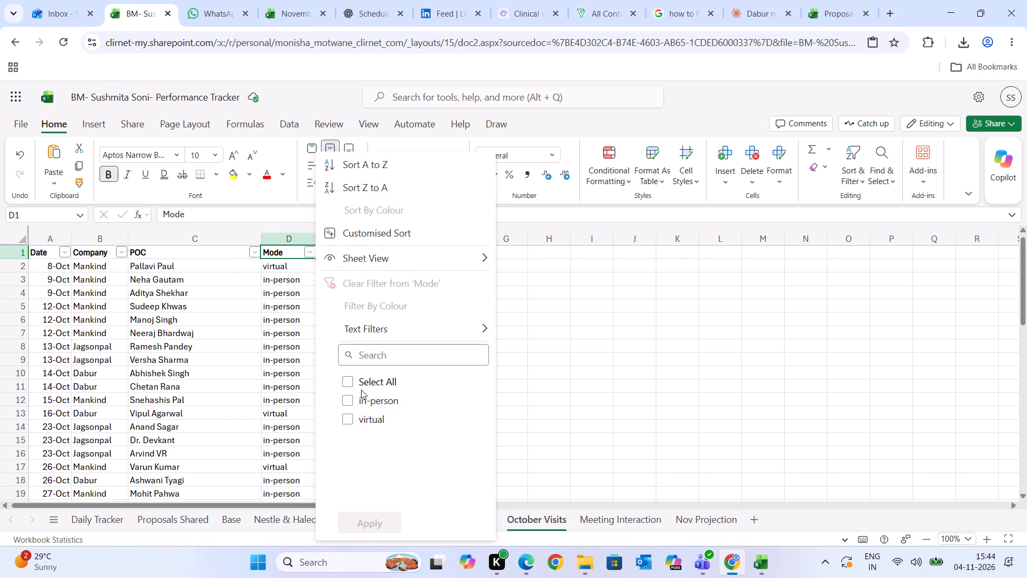
{"action": "left_click", "coordinate": [358, 399]}
{"action": "left_click", "coordinate": [368, 524]}
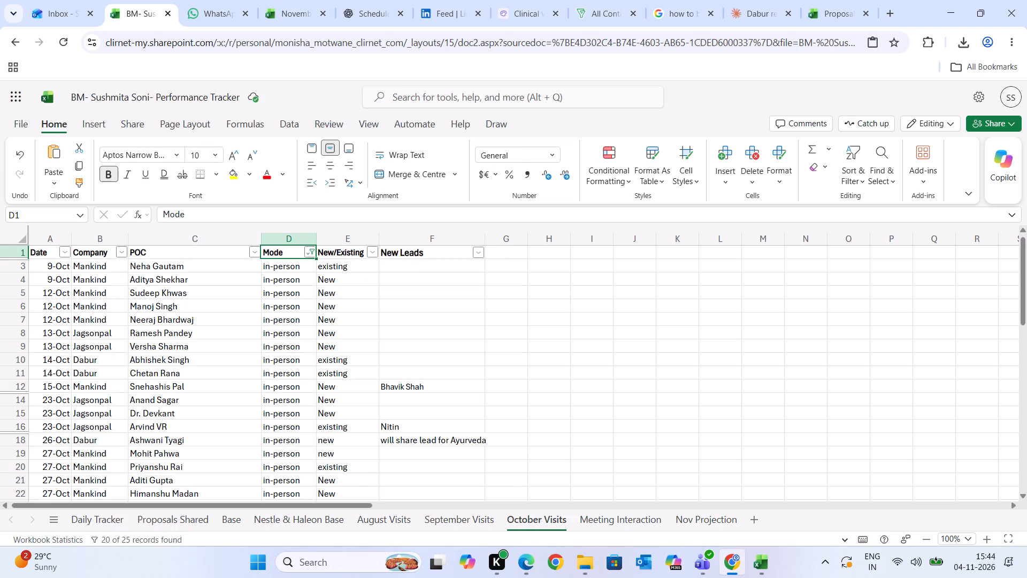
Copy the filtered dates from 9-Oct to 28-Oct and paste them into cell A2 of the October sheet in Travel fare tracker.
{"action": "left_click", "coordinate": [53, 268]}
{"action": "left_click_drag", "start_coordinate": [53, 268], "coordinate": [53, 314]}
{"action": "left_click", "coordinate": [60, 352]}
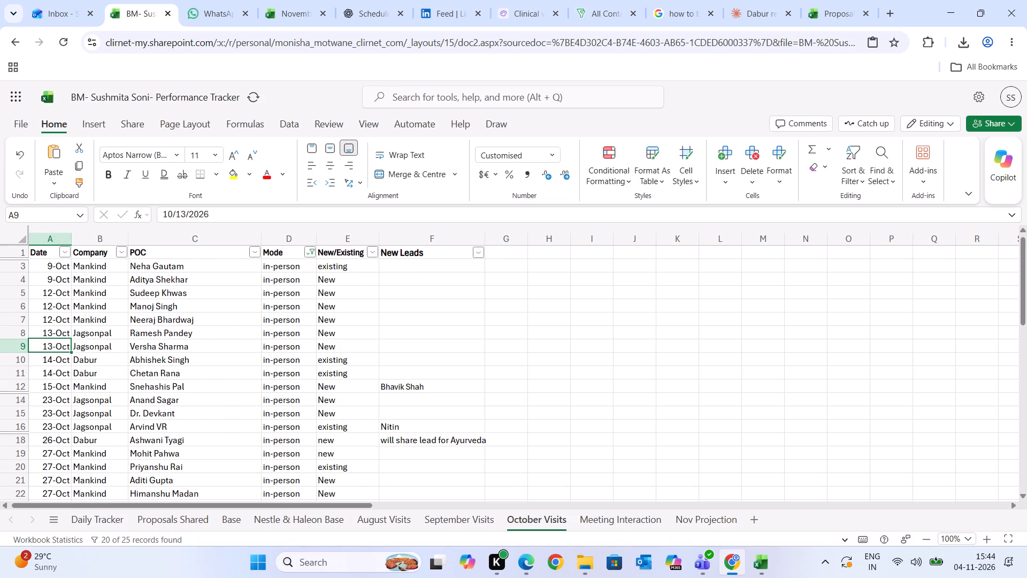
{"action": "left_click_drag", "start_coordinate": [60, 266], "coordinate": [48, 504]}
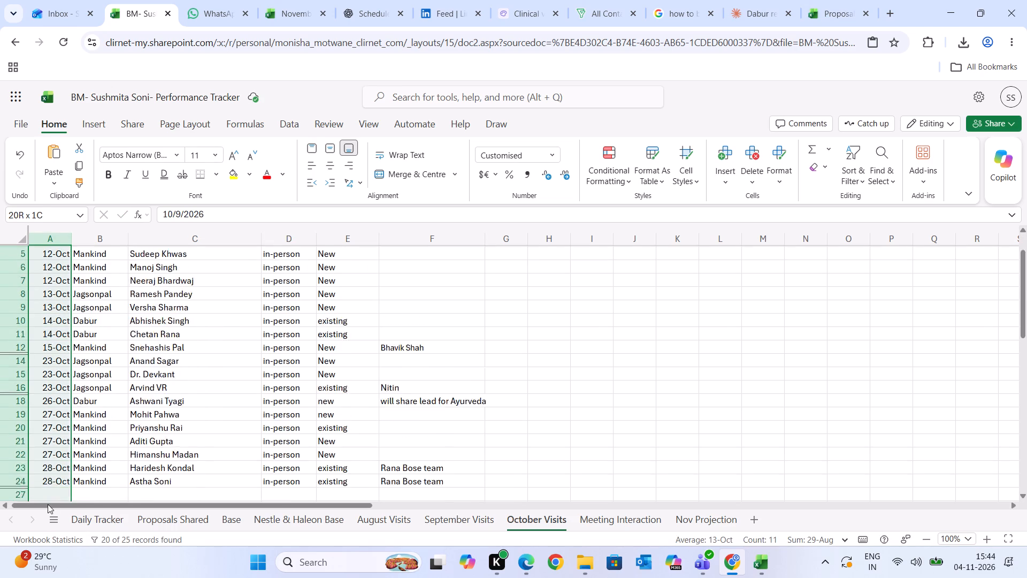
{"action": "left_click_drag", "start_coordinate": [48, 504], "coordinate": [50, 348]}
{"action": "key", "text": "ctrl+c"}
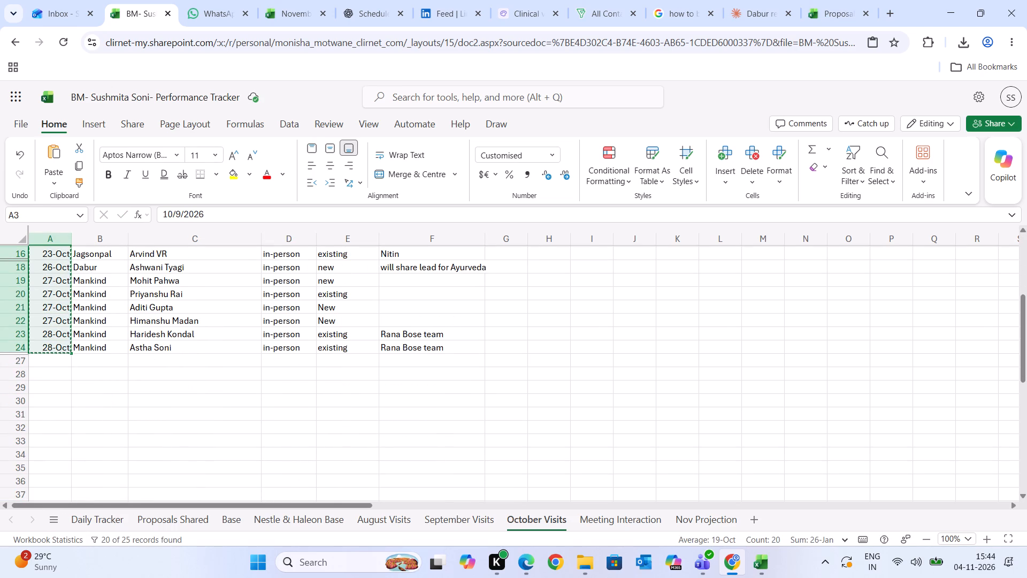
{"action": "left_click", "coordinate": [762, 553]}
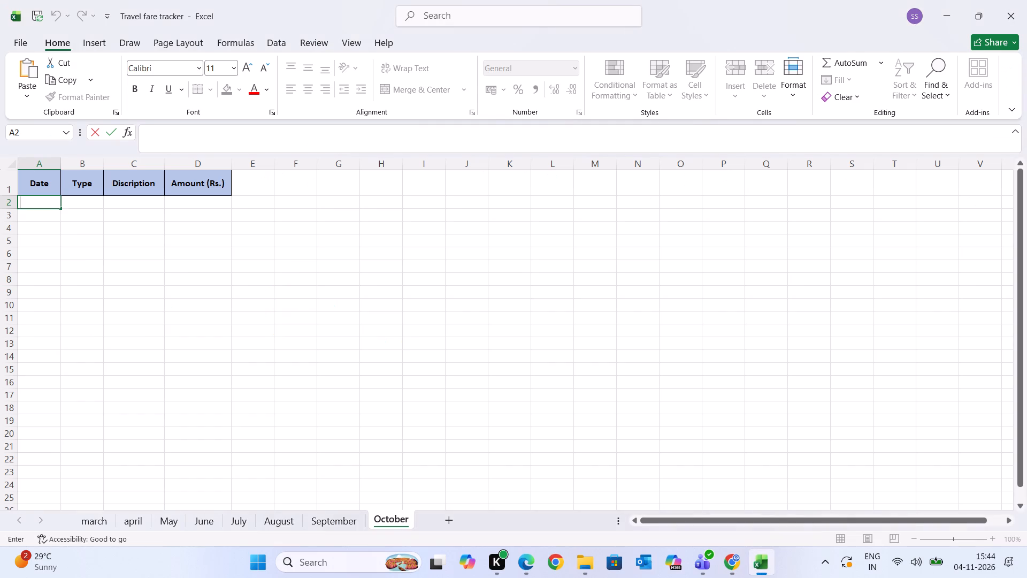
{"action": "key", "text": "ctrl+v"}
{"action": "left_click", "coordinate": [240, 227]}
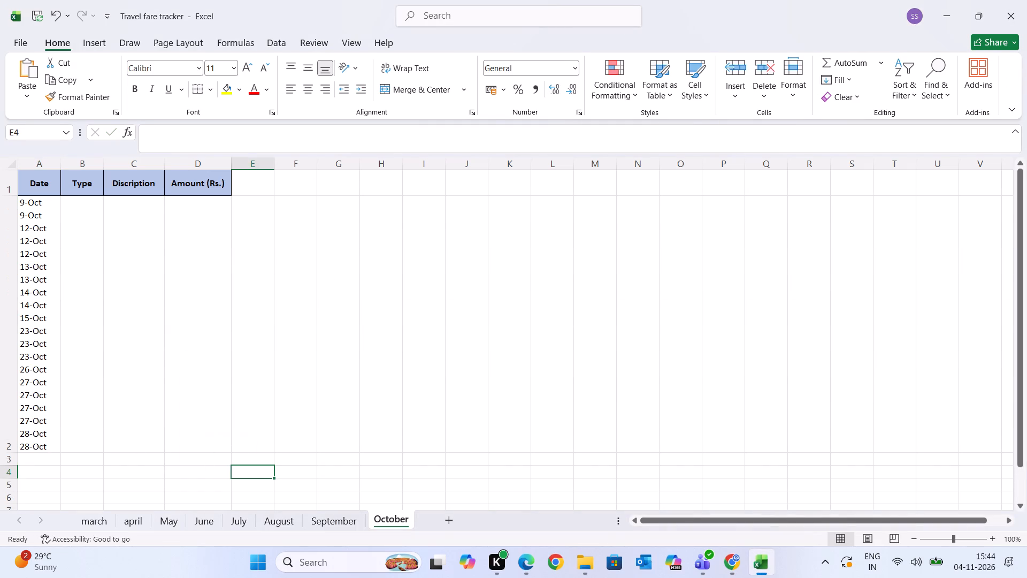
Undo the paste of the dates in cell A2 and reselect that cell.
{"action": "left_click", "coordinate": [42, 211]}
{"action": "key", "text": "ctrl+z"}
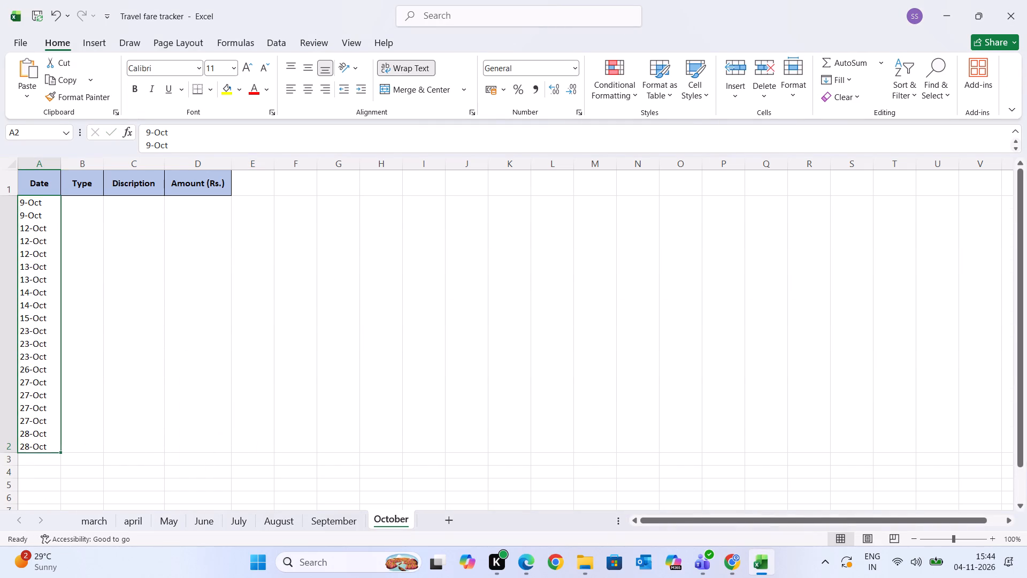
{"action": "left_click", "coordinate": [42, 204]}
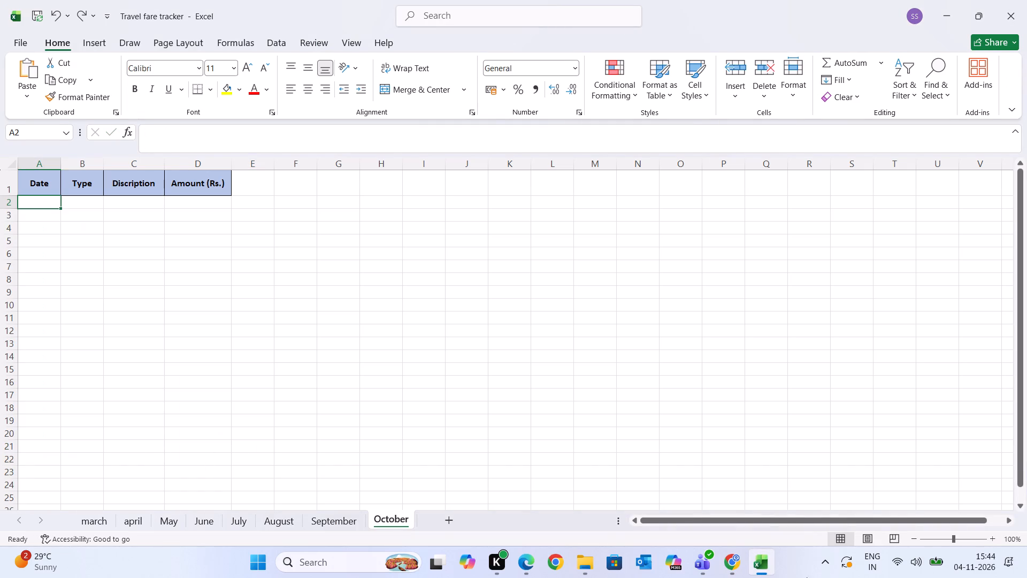
Switch back to the October Visits sheet in Chrome and return to the list of in-person visit dates.
{"action": "left_click", "coordinate": [740, 560]}
{"action": "double_click", "coordinate": [514, 400]}
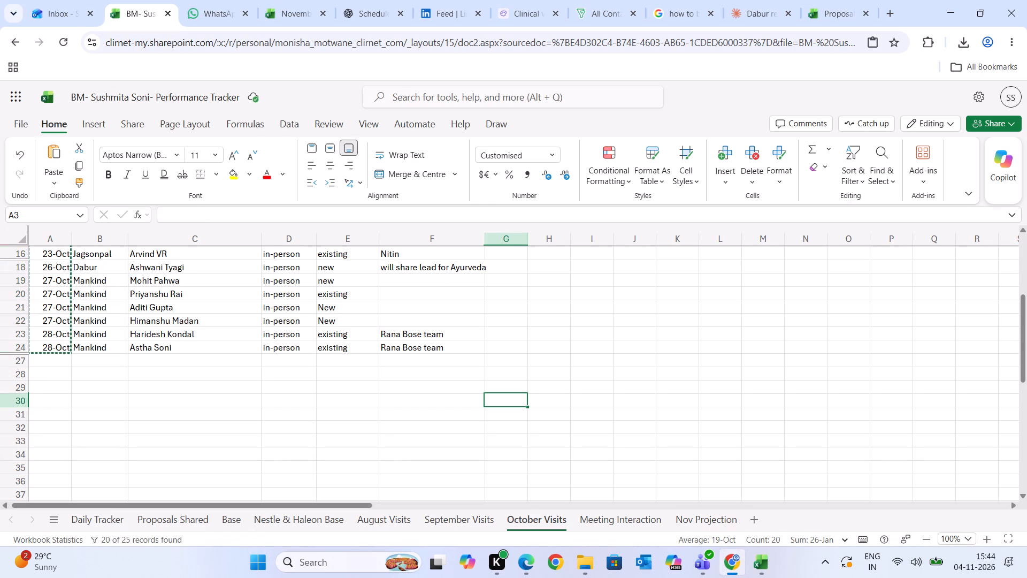
{"action": "scroll", "coordinate": [410, 397], "scroll_direction": "up", "scroll_amount": 3}
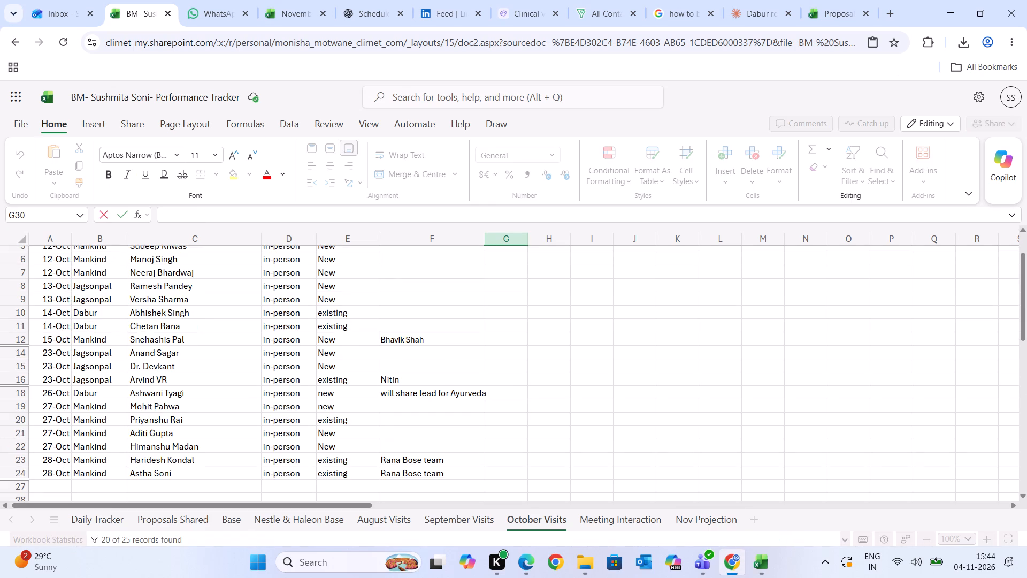
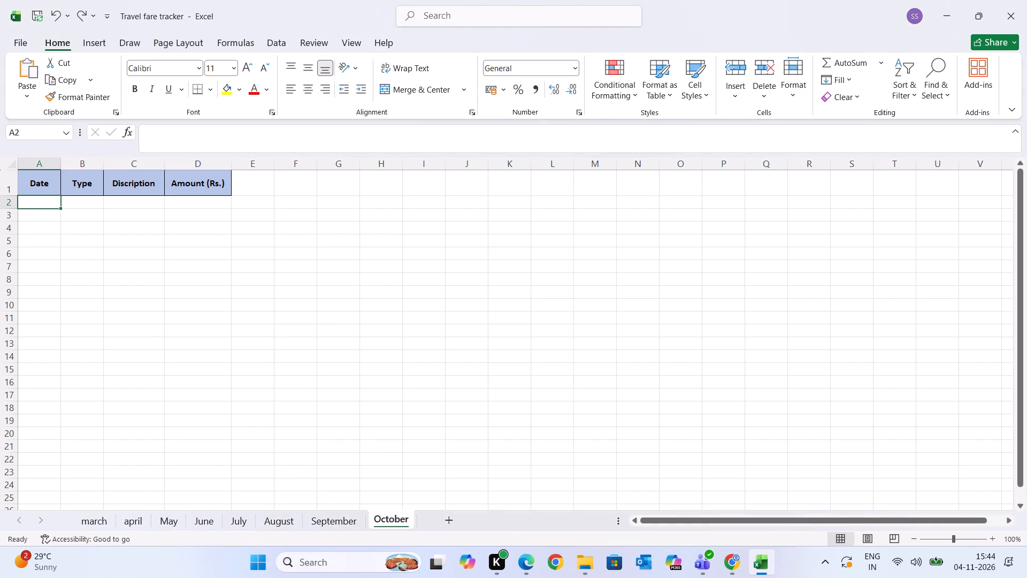
Enter the visit dates 9, 12 and 13 in cells A2, A4 and A6, leaving a blank row between them.
{"action": "key", "text": "9"}
{"action": "key", "text": "Return"}
{"action": "key", "text": "Return"}
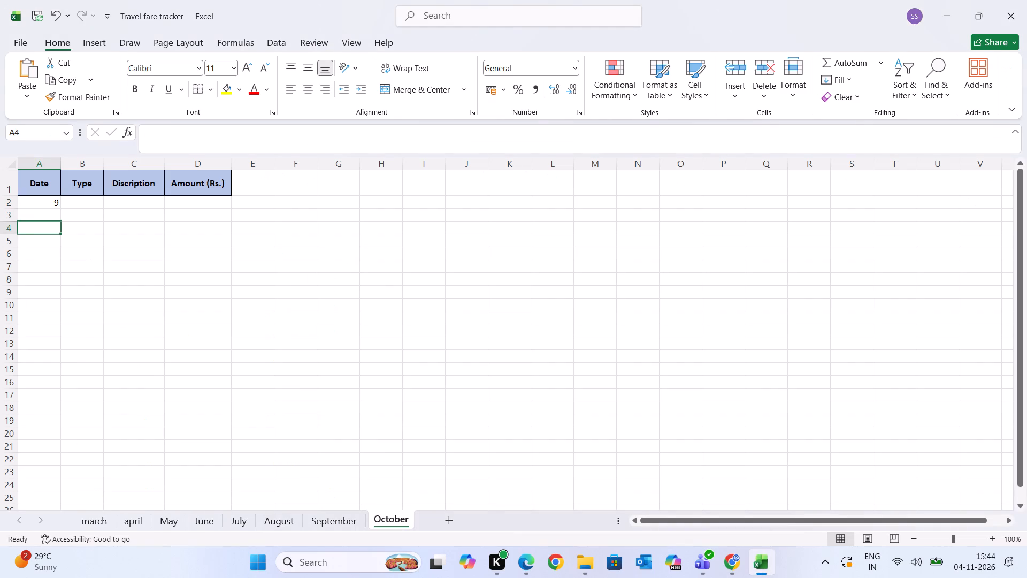
{"action": "type", "text": "12"}
{"action": "key", "text": "Return"}
{"action": "key", "text": "Return"}
{"action": "type", "text": "13"}
{"action": "key", "text": "Return"}
{"action": "key", "text": "Return"}
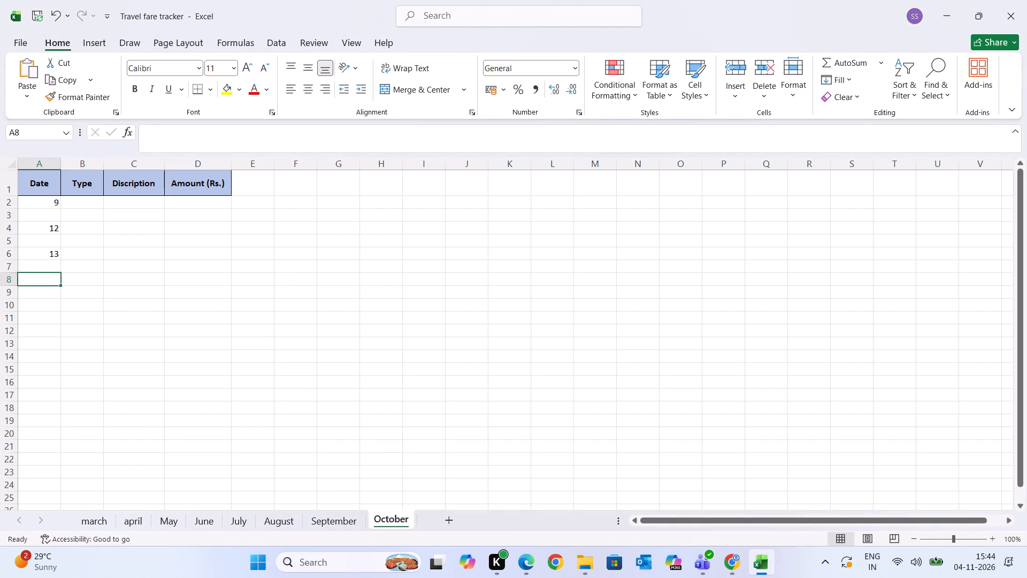
Check the October Visits list in Chrome, and back in Travel fare tracker enter 14 in A8 and 15 in A10.
{"action": "left_click", "coordinate": [731, 561]}
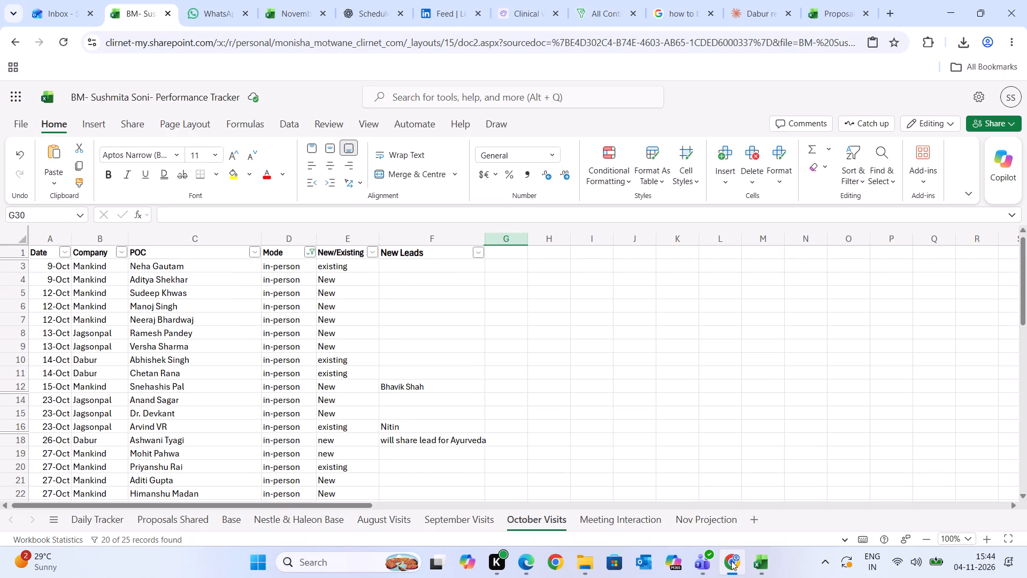
{"action": "left_click", "coordinate": [731, 561]}
{"action": "type", "text": "14"}
{"action": "key", "text": "Return"}
{"action": "key", "text": "Return"}
{"action": "type", "text": "15"}
{"action": "key", "text": "Return"}
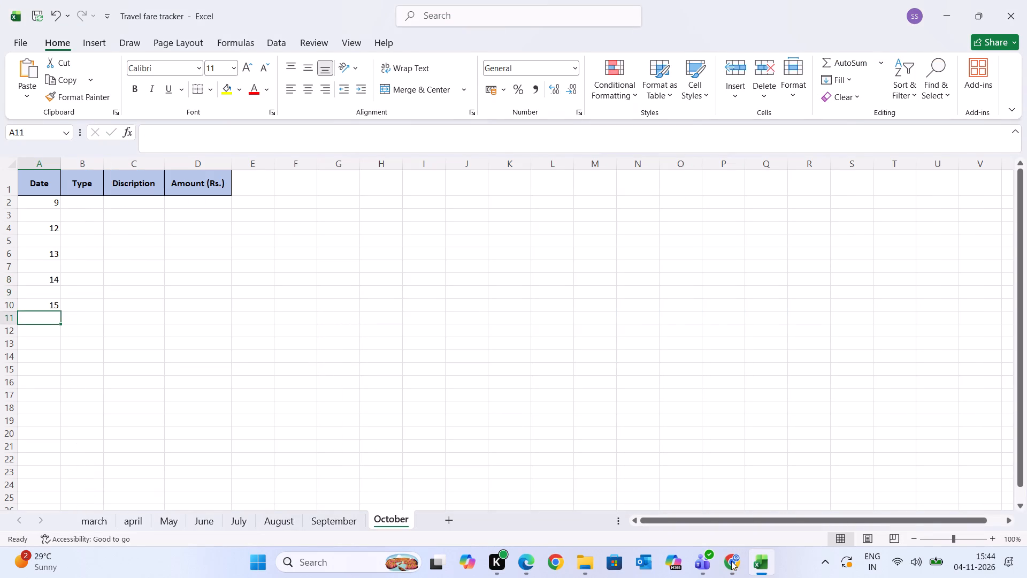
{"action": "key", "text": "Return"}
Check the visit dates in Chrome again and enter 23 in cell A12 of the October sheet in Travel fare tracker.
{"action": "left_click", "coordinate": [731, 561]}
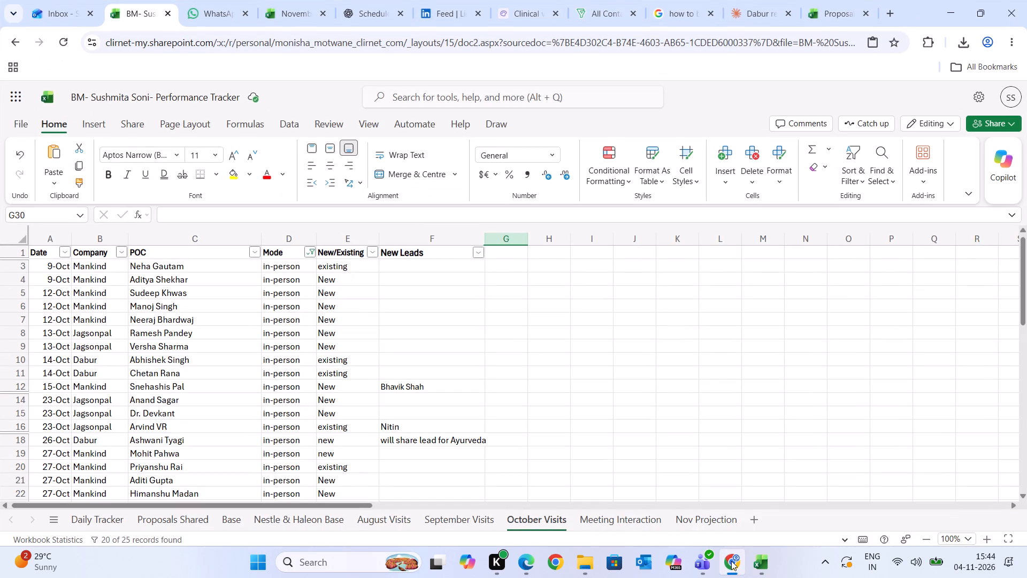
{"action": "left_click", "coordinate": [731, 561]}
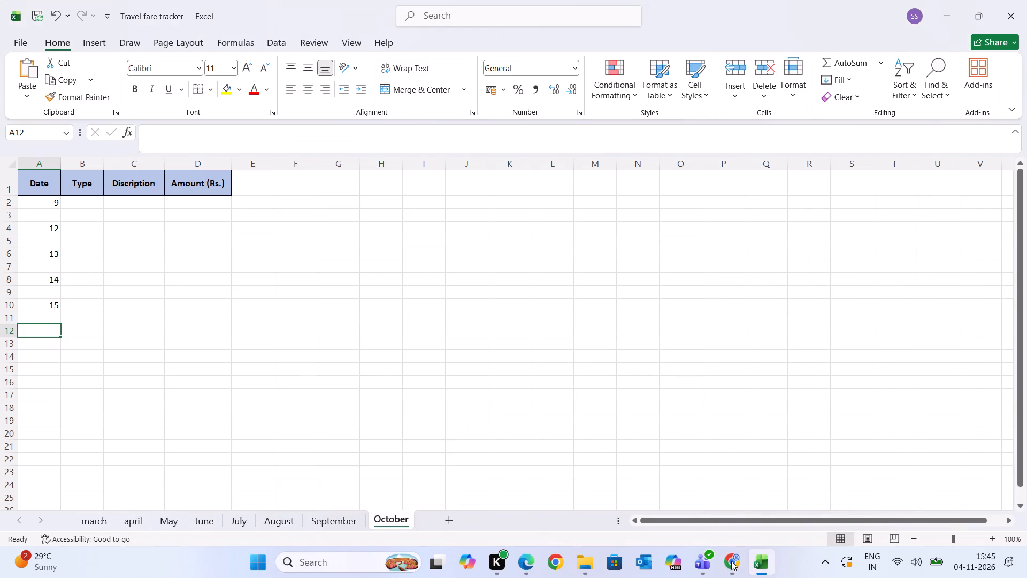
{"action": "type", "text": "13"}
{"action": "key", "text": "Return"}
{"action": "key", "text": "BackSpace"}
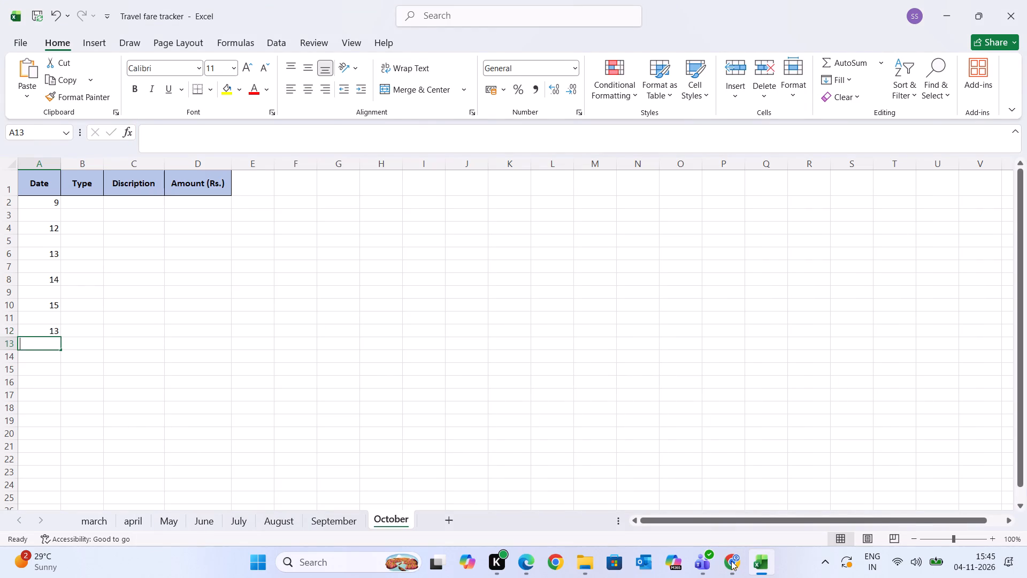
{"action": "key", "text": "Up"}
{"action": "key", "text": "2"}
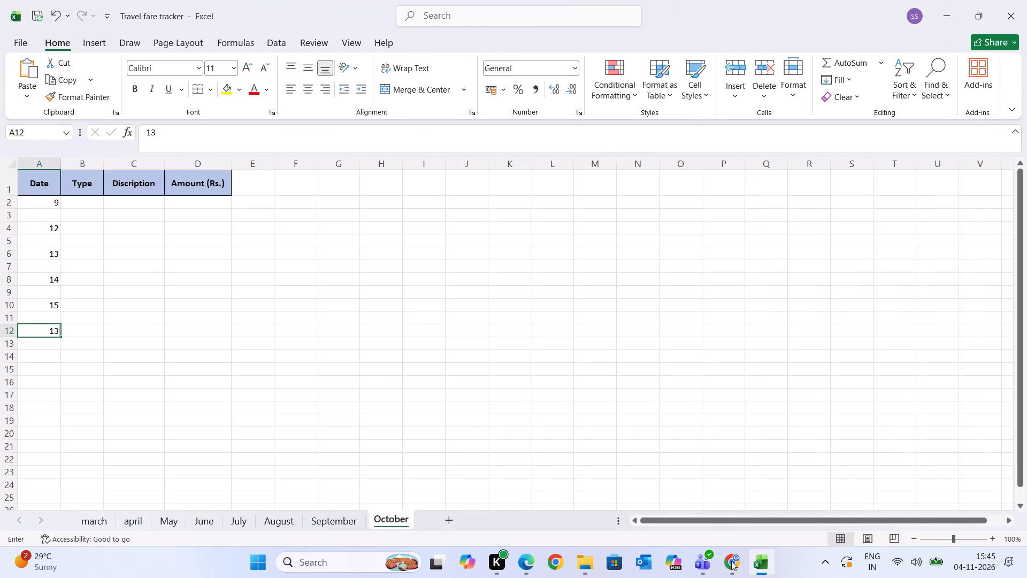
{"action": "key", "text": "3"}
{"action": "key", "text": "Return"}
{"action": "key", "text": "Return"}
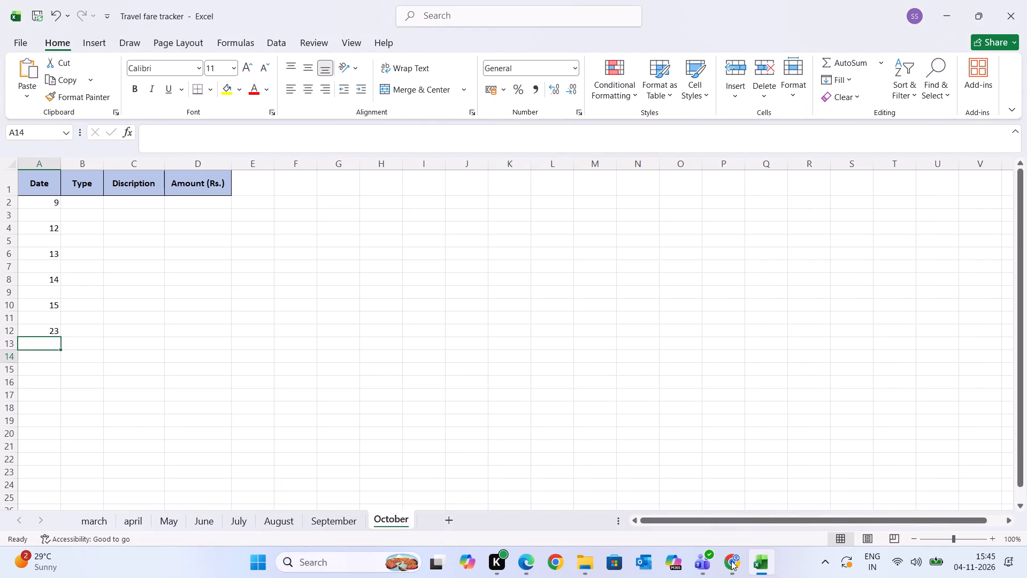
Enter the remaining visit dates 26, 27 and 28 in cells A14, A16 and A18.
{"action": "type", "text": "26"}
{"action": "key", "text": "Return"}
{"action": "key", "text": "Return"}
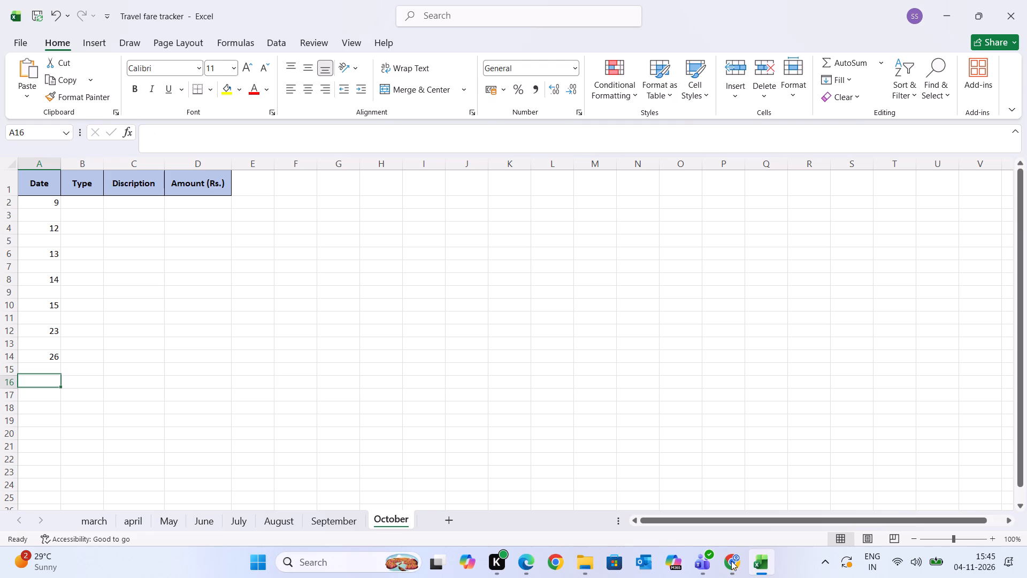
{"action": "type", "text": "27"}
{"action": "key", "text": "Return"}
{"action": "key", "text": "Return"}
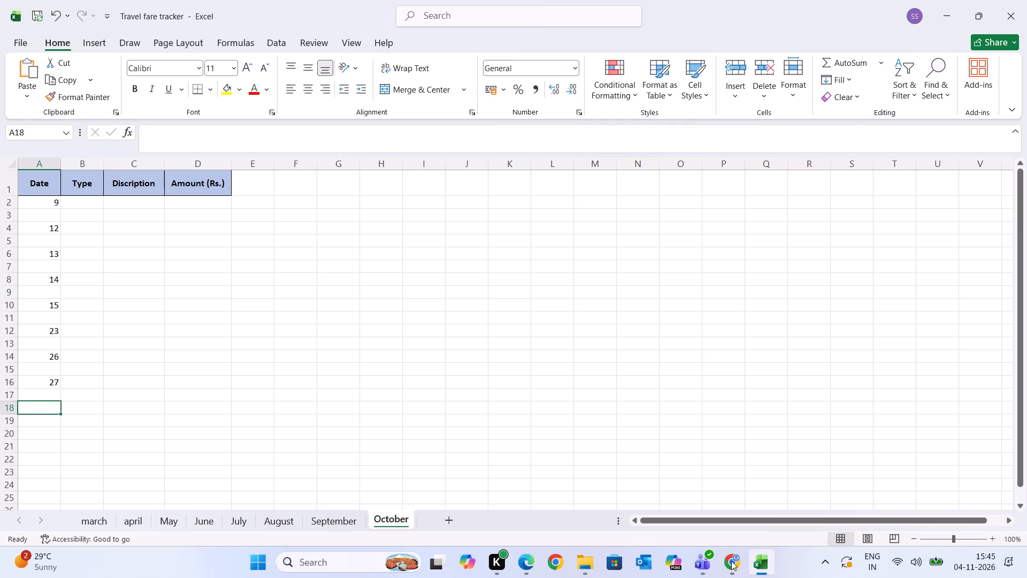
{"action": "type", "text": "28"}
{"action": "key", "text": "Return"}
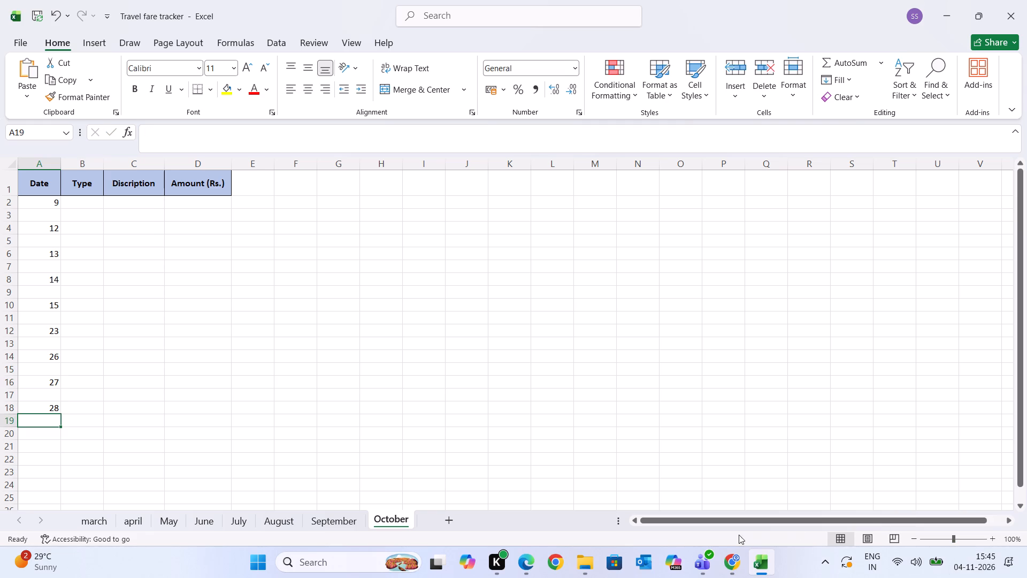
Look up the company for 9-Oct in Chrome's October Visits sheet and enter Mankind in cell C2 of Travel fare tracker.
{"action": "left_click", "coordinate": [731, 575]}
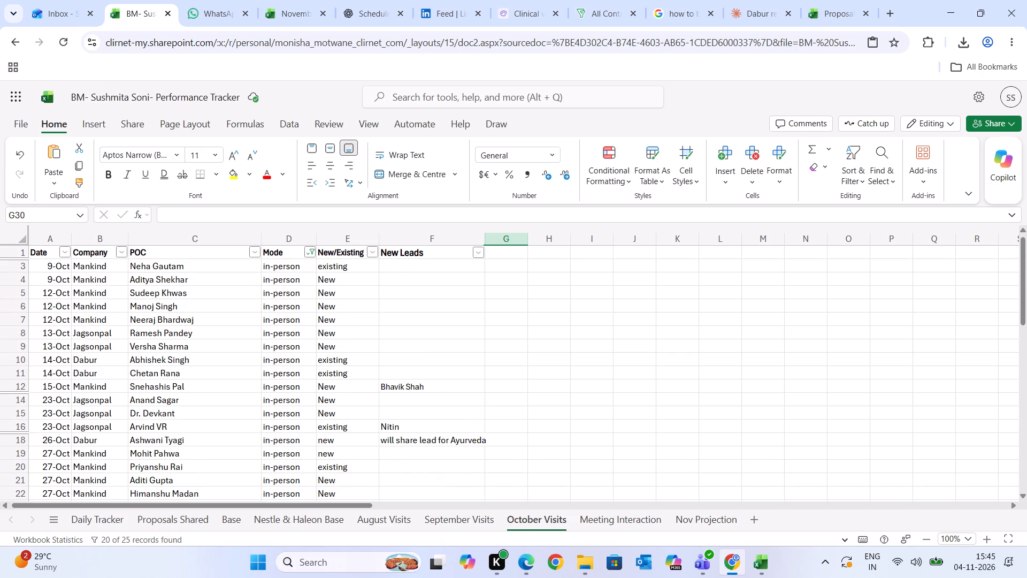
{"action": "left_click", "coordinate": [102, 267]}
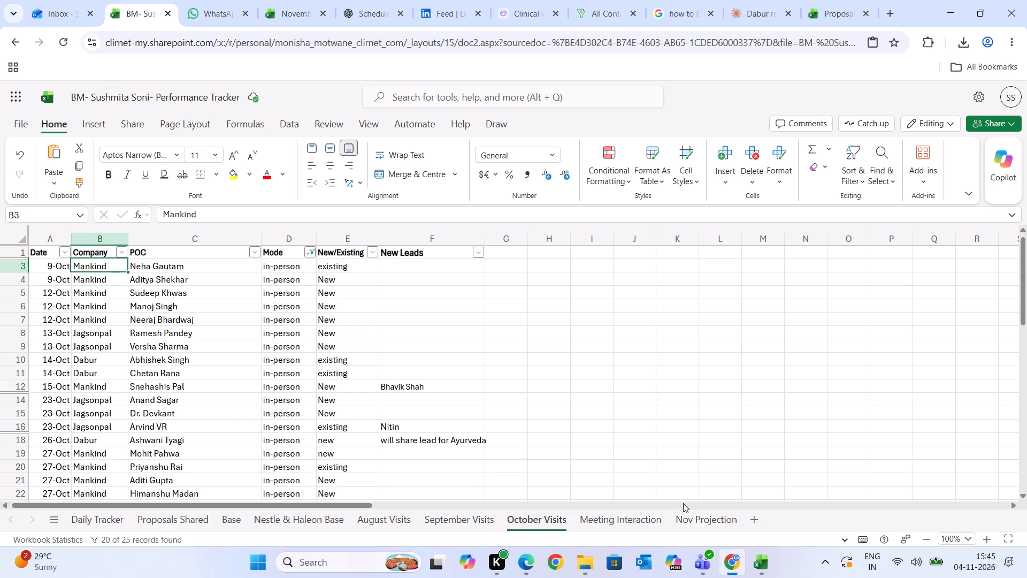
{"action": "left_click", "coordinate": [727, 559]}
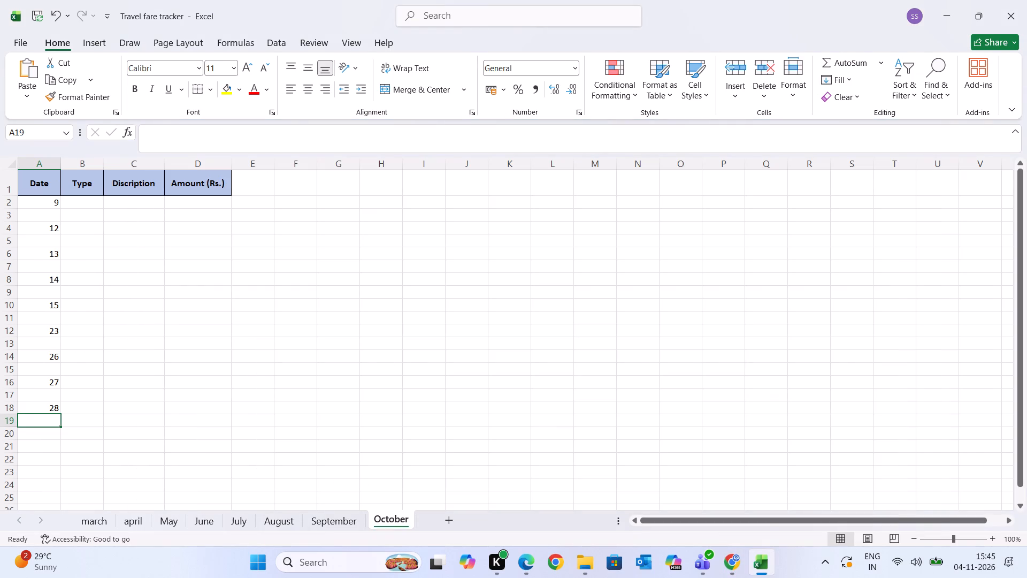
{"action": "left_click", "coordinate": [140, 200]}
{"action": "type", "text": "Mankind'"}
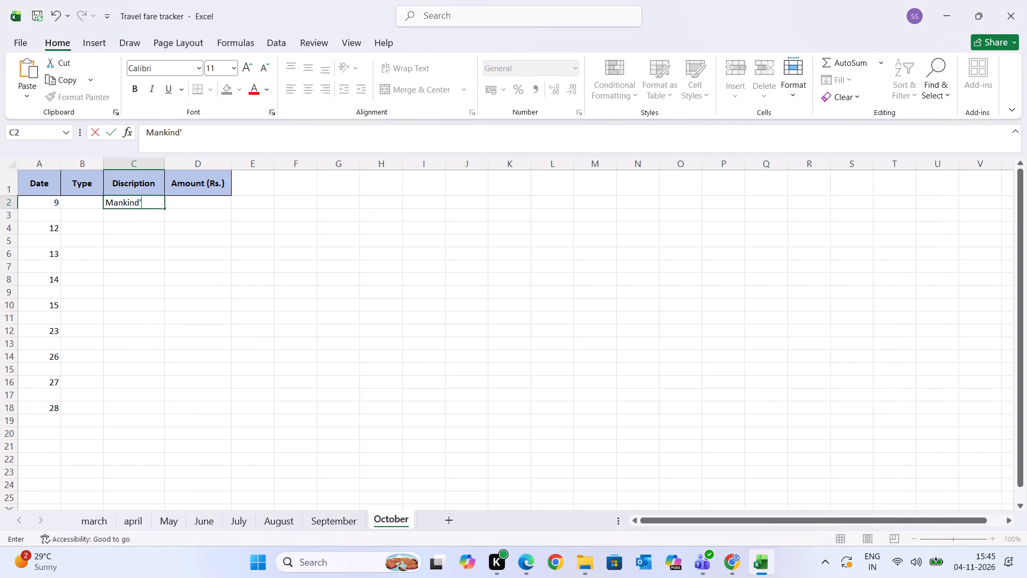
{"action": "key", "text": "equal"}
{"action": "key", "text": "BackSpace"}
{"action": "key", "text": "BackSpace"}
{"action": "left_click", "coordinate": [162, 283]}
Switch to the October Visits sheet in Chrome and filter the Company column to Mankind only.
{"action": "left_click", "coordinate": [724, 558]}
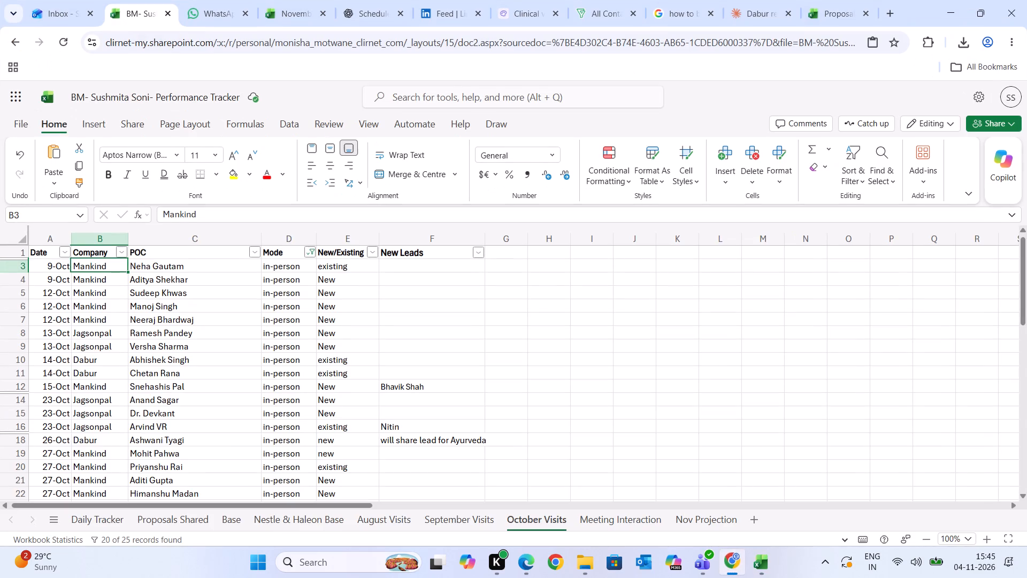
{"action": "left_click", "coordinate": [124, 253]}
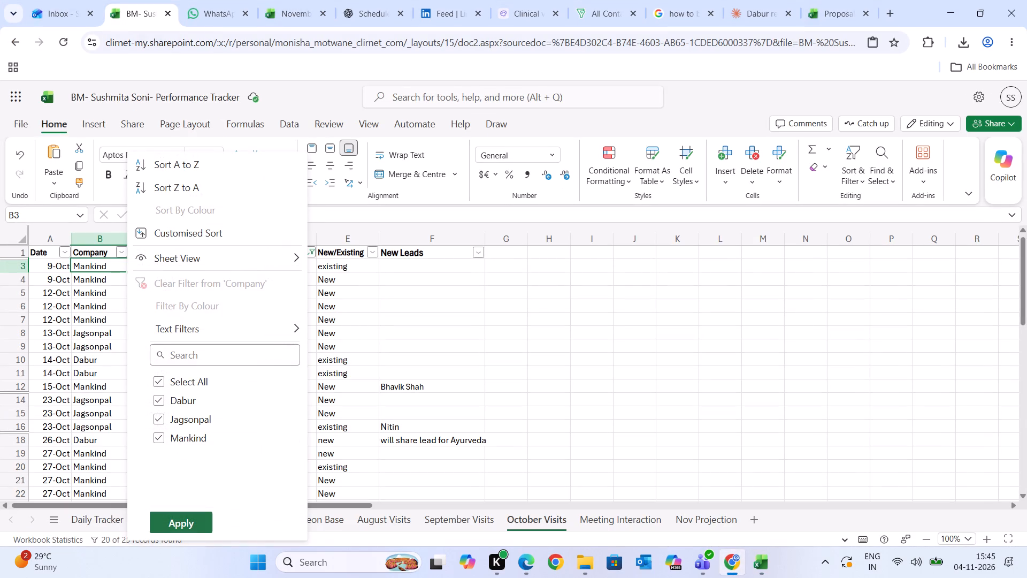
{"action": "left_click", "coordinate": [190, 382]}
{"action": "left_click", "coordinate": [177, 440]}
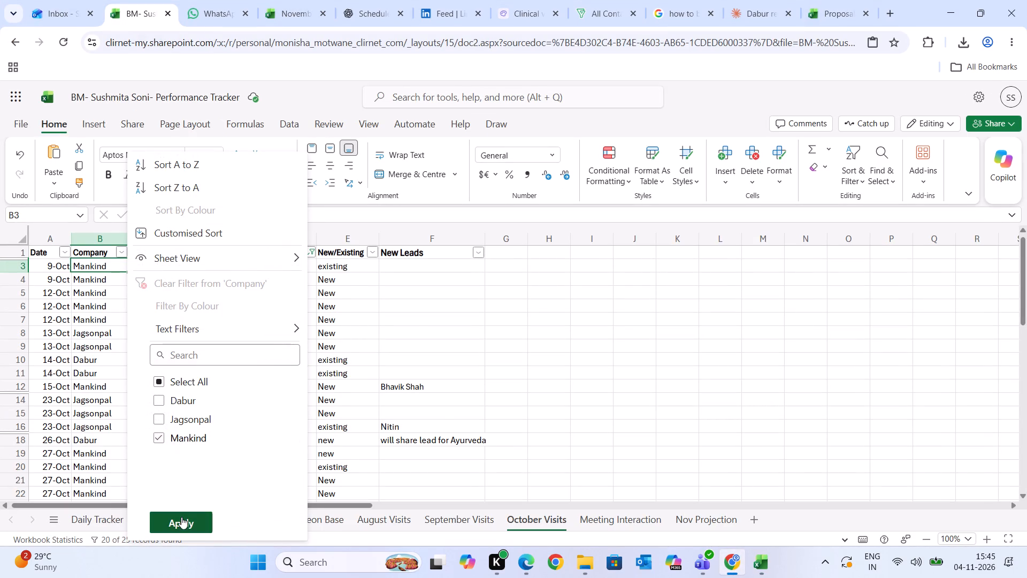
{"action": "left_click", "coordinate": [181, 519]}
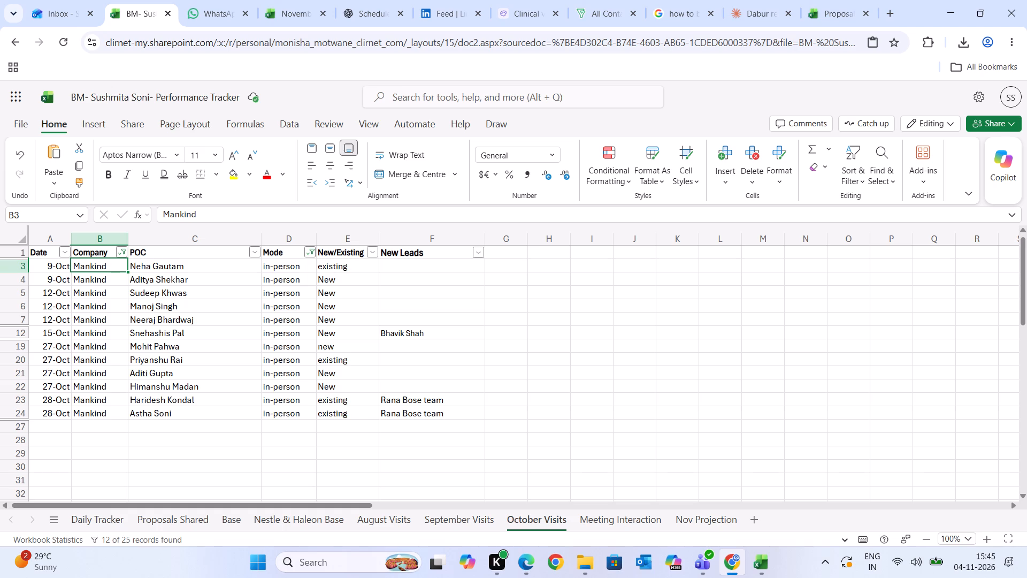
Back in Travel fare tracker, enter Mankind in the Discription column for dates 12 and 15, cells C4 and C10.
{"action": "left_click", "coordinate": [727, 551]}
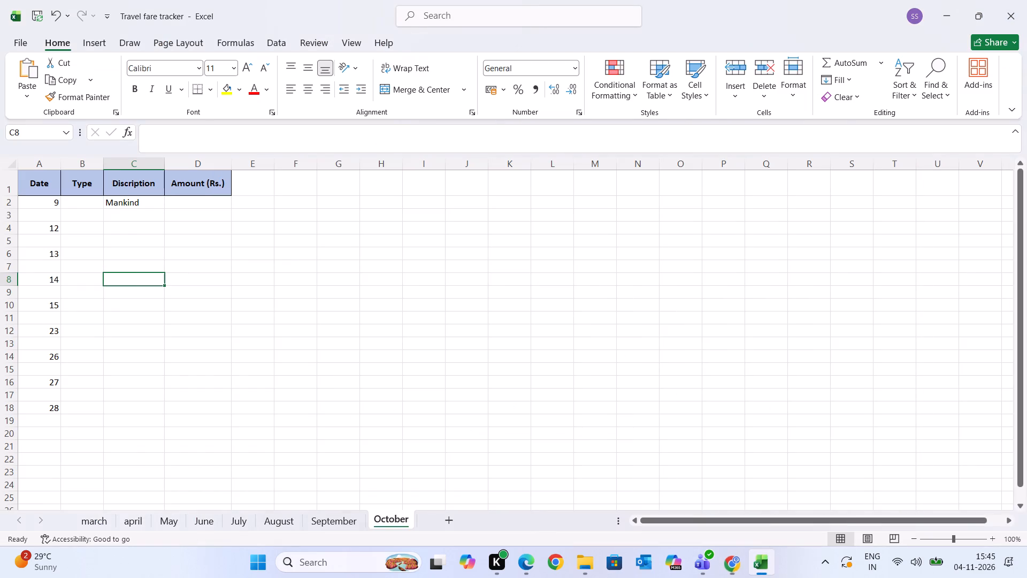
{"action": "left_click", "coordinate": [126, 233]}
{"action": "type", "text": "Mankind"}
{"action": "key", "text": "Return"}
{"action": "key", "text": "Return"}
{"action": "key", "text": "Return"}
{"action": "key", "text": "Return"}
{"action": "key", "text": "Return"}
{"action": "key", "text": "Return"}
{"action": "type", "text": "Mannki="}
{"action": "key", "text": "BackSpace"}
{"action": "key", "text": "BackSpace"}
{"action": "key", "text": "BackSpace"}
{"action": "key", "text": "BackSpace"}
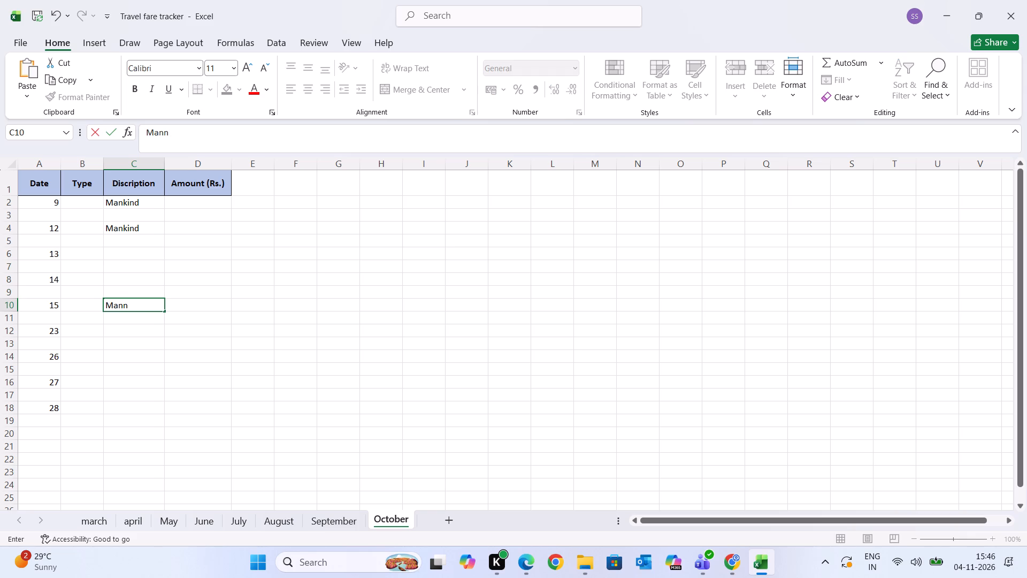
{"action": "type", "text": "kind"}
{"action": "key", "text": "Return"}
Enter Mankind in the Discription column for dates 27 and 28, cells C16 and C18.
{"action": "key", "text": "Return"}
{"action": "key", "text": "Return"}
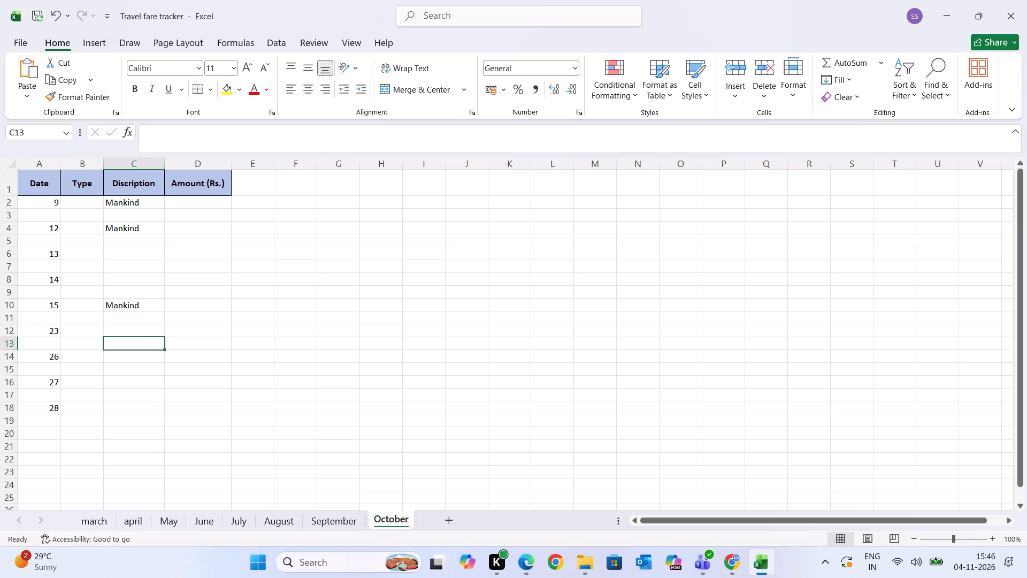
{"action": "key", "text": "Up"}
{"action": "key", "text": "Down"}
{"action": "key", "text": "Down"}
{"action": "key", "text": "Down"}
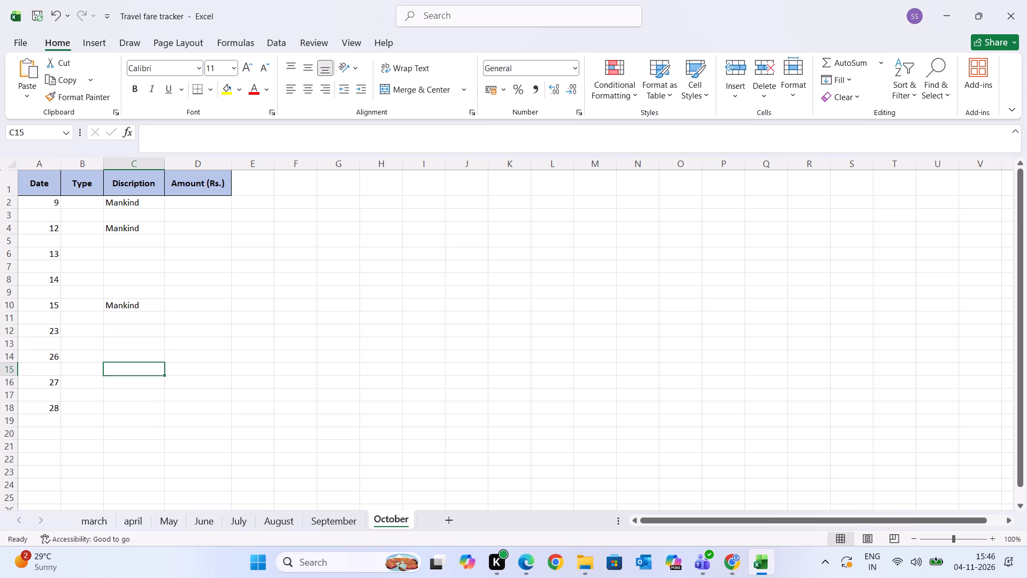
{"action": "key", "text": "Down"}
{"action": "type", "text": "Mankind"}
{"action": "key", "text": "Return"}
{"action": "key", "text": "Return"}
{"action": "type", "text": "Mankind"}
{"action": "key", "text": "Return"}
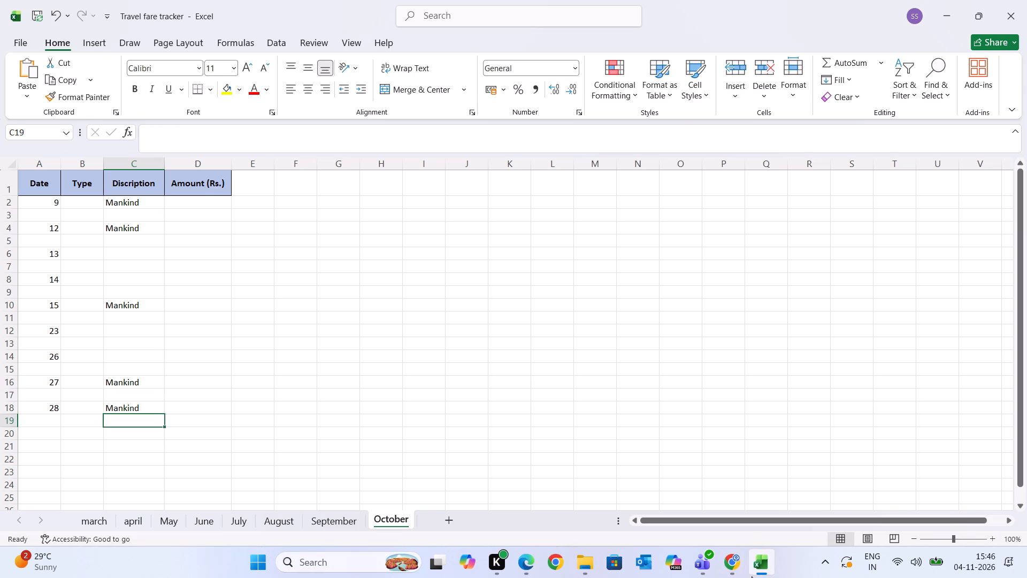
Switch to the October Visits sheet in Chrome and change the Company filter to show only Dabur.
{"action": "left_click", "coordinate": [732, 572]}
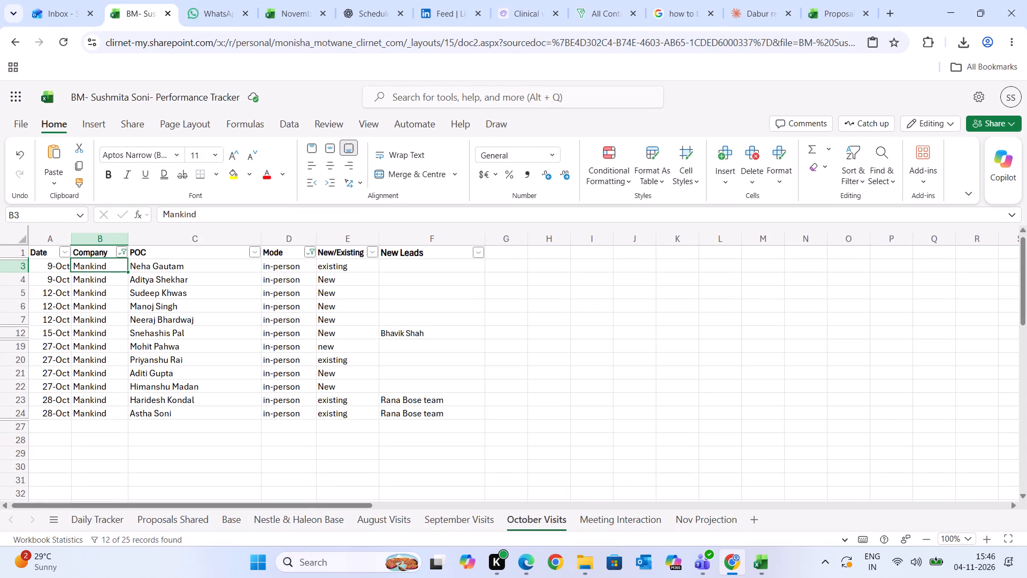
{"action": "left_click", "coordinate": [118, 254]}
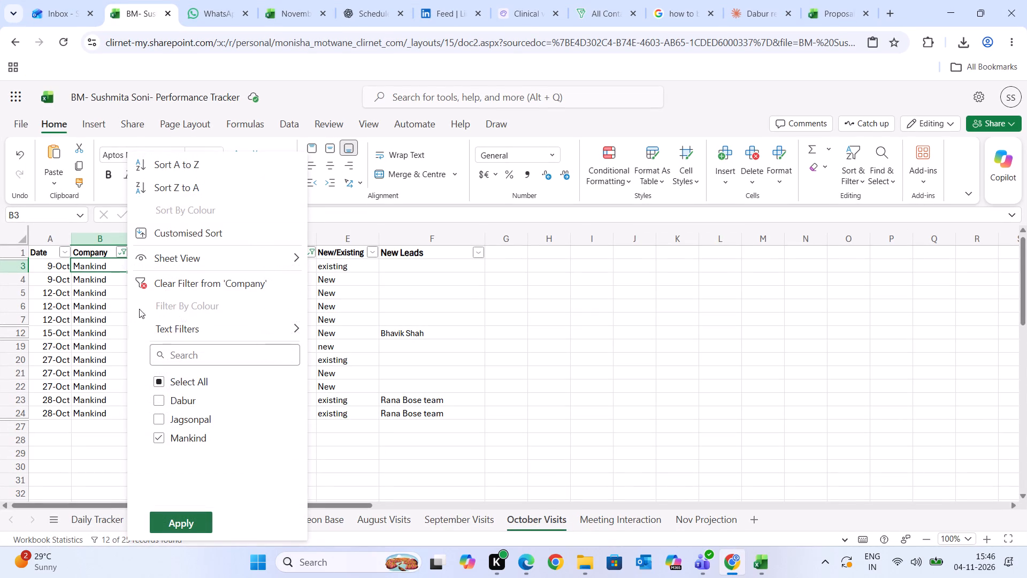
{"action": "left_click", "coordinate": [165, 371]}
{"action": "left_click", "coordinate": [166, 383]}
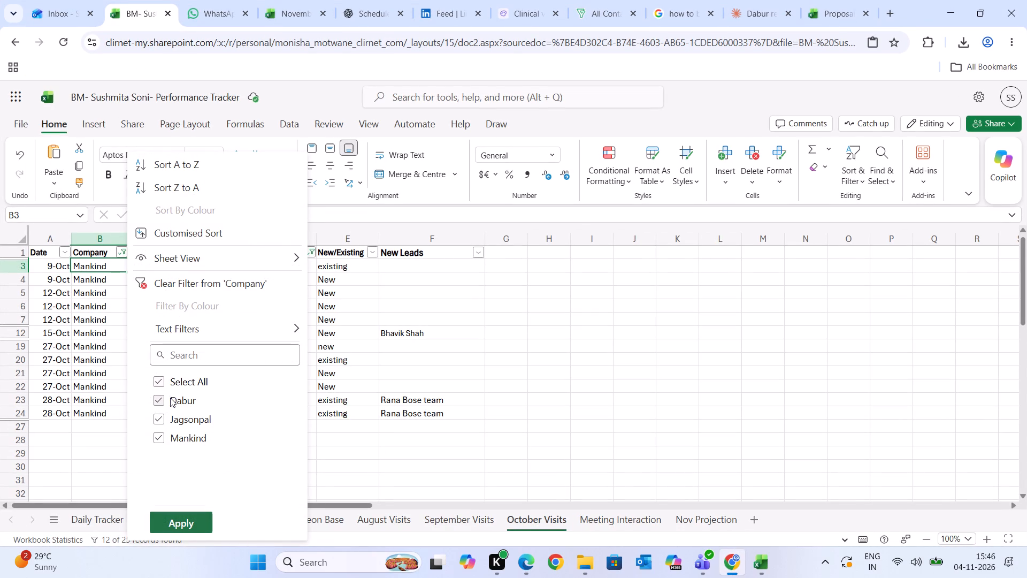
{"action": "left_click", "coordinate": [179, 373]}
{"action": "left_click", "coordinate": [178, 377]}
{"action": "left_click", "coordinate": [174, 398]}
{"action": "left_click", "coordinate": [173, 527]}
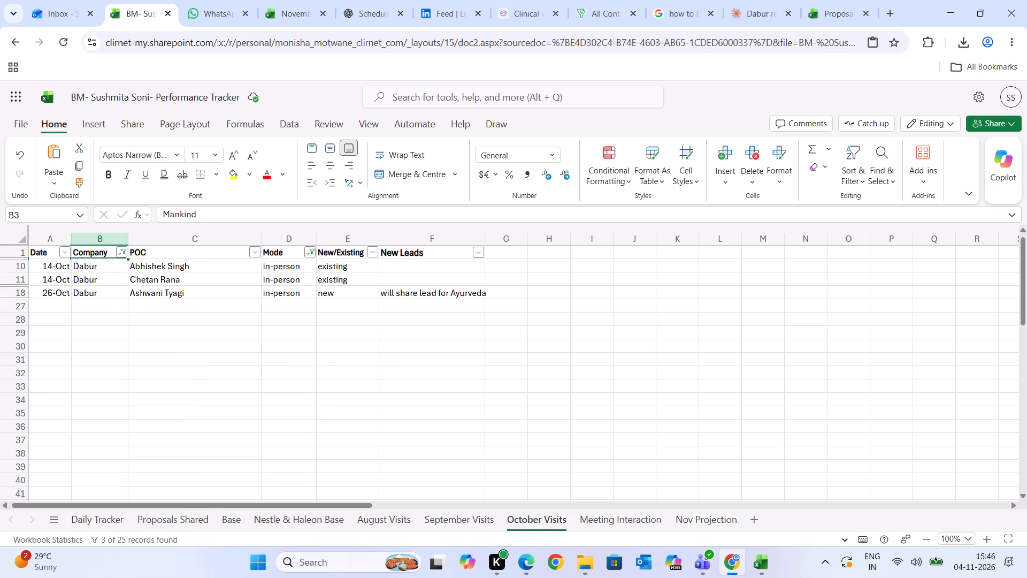
Back in Travel fare tracker, enter Dabur in the Discription column for dates 14 and 26, cells C8 and C14.
{"action": "left_click", "coordinate": [722, 572]}
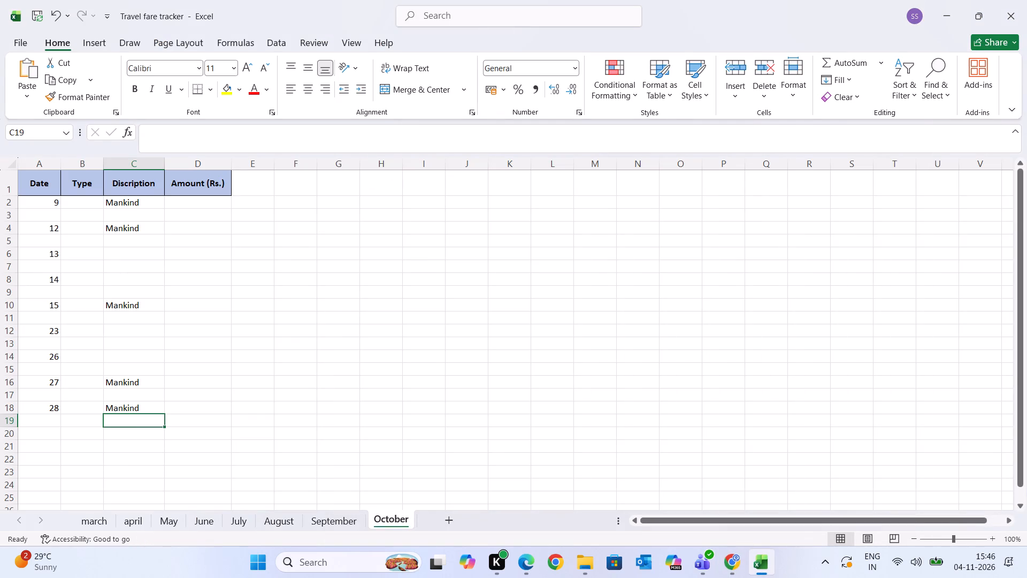
{"action": "left_click", "coordinate": [116, 279]}
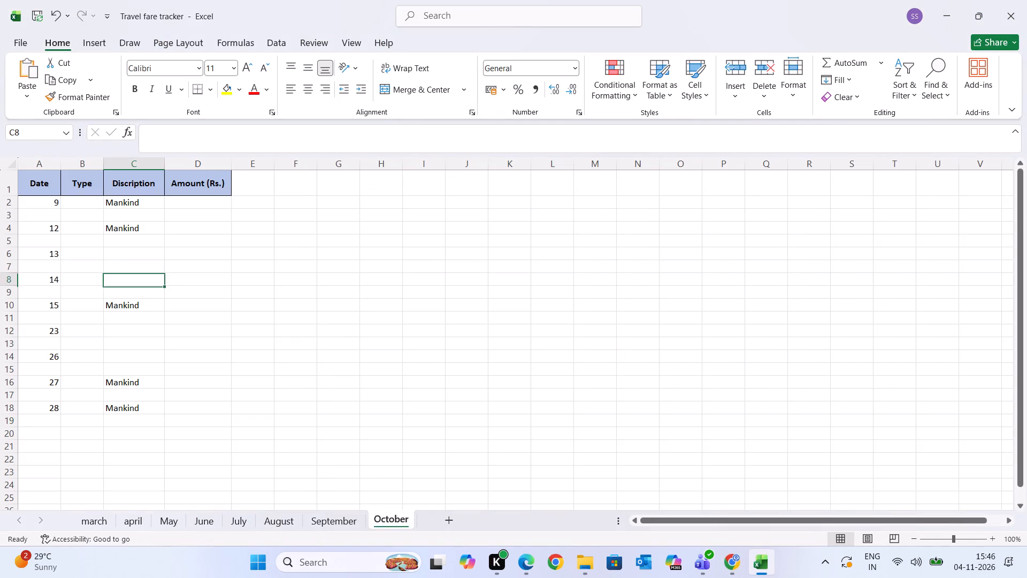
{"action": "type", "text": "Dab"}
{"action": "type", "text": "ur"}
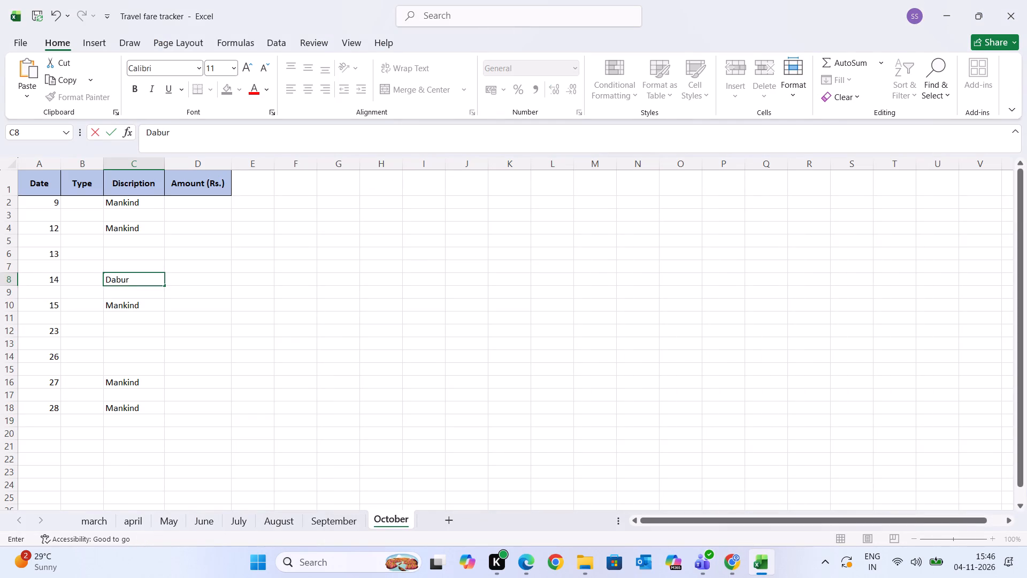
{"action": "key", "text": "Return"}
{"action": "key", "text": "Return"}
{"action": "key", "text": "Return"}
{"action": "key", "text": "Return"}
{"action": "key", "text": "Return"}
{"action": "key", "text": "Return"}
{"action": "type", "text": "Dabur"}
{"action": "key", "text": "Return"}
{"action": "key", "text": "Return"}
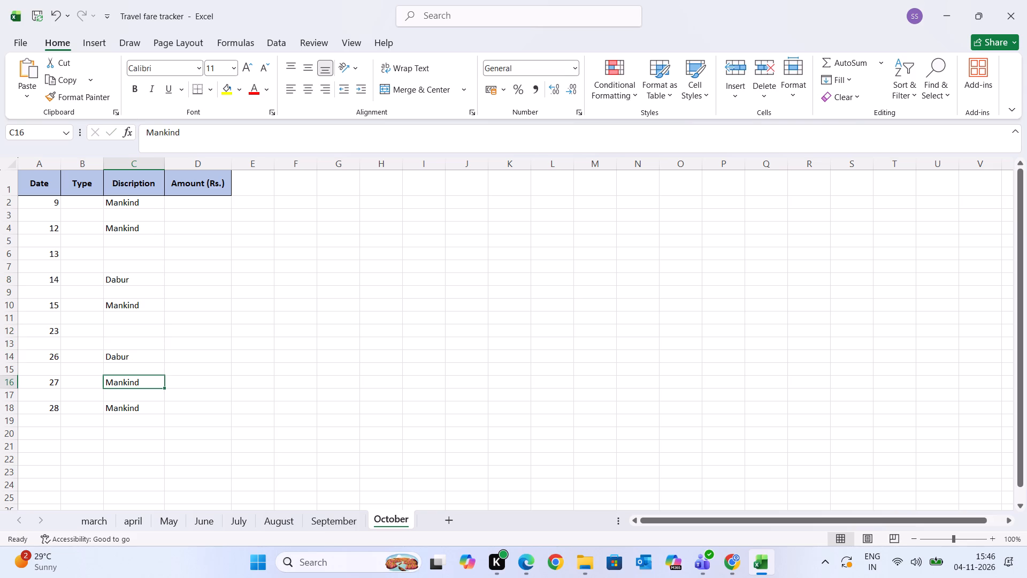
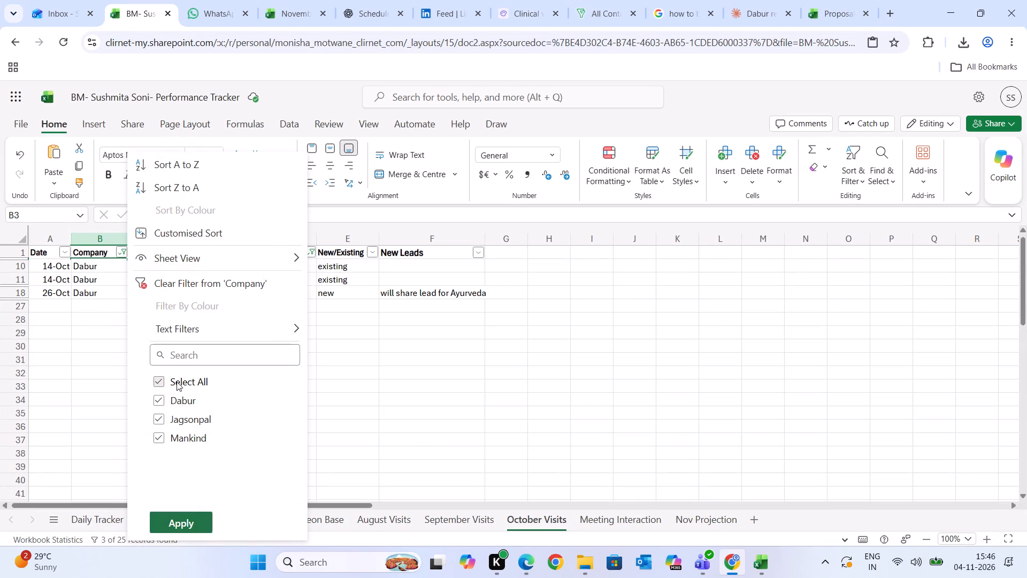
Change the Company filter on the October Visits sheet to show only Jagsonpal.
{"action": "left_click", "coordinate": [172, 382]}
{"action": "left_click", "coordinate": [174, 420]}
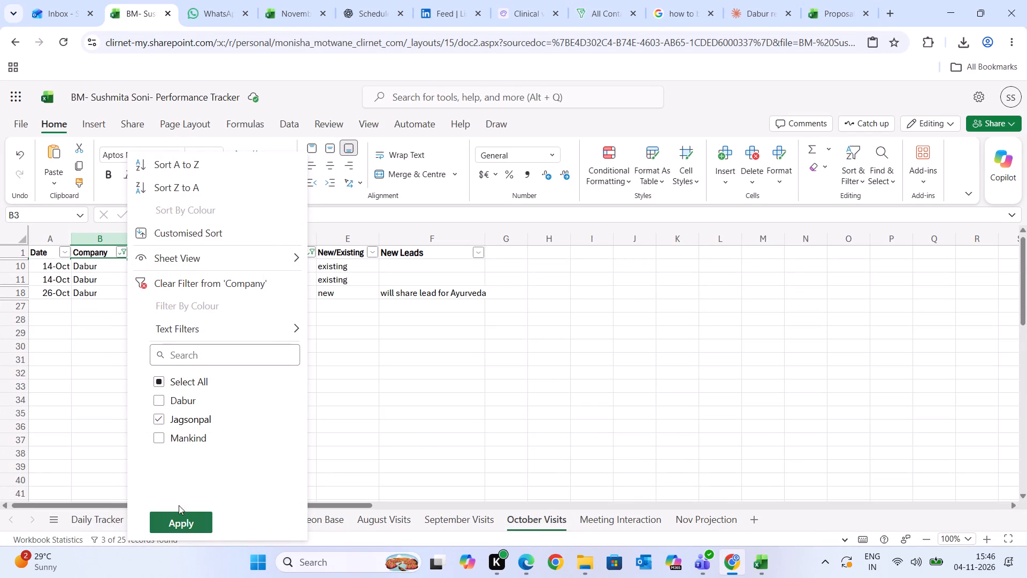
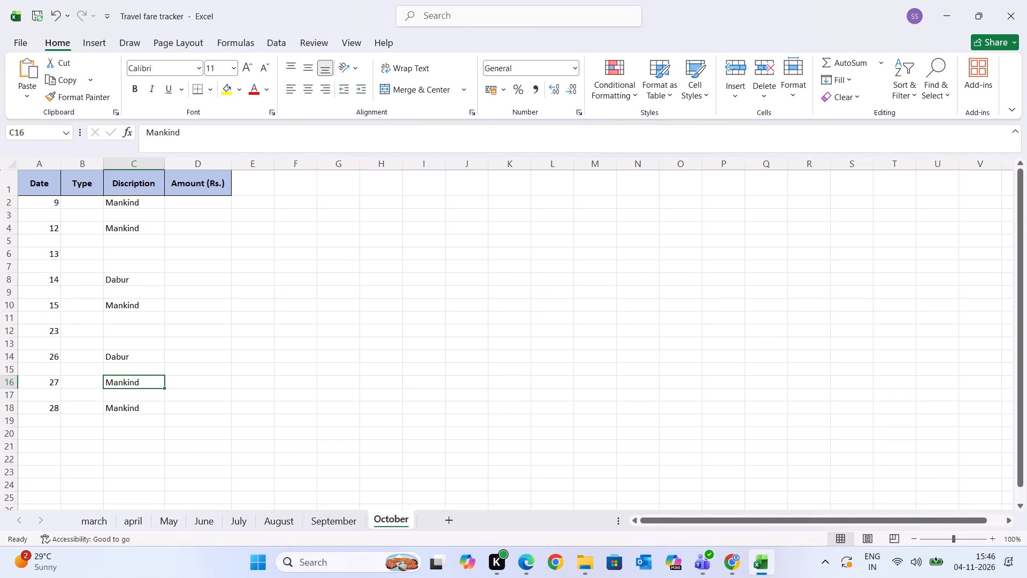
Check the blank Discription cells for dates 13 and 23 in the October sheet.
{"action": "left_click", "coordinate": [128, 330]}
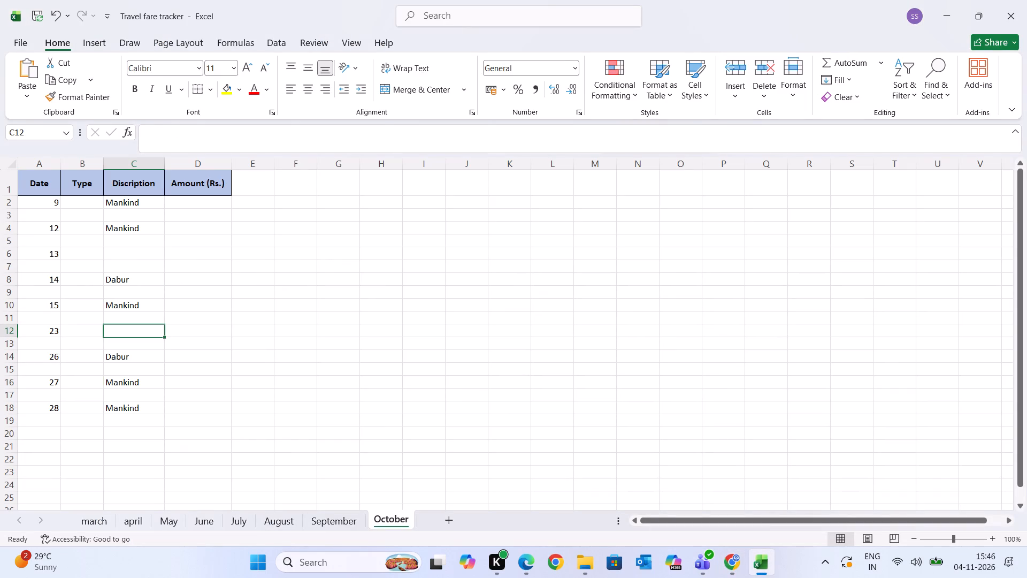
{"action": "left_click", "coordinate": [117, 255]}
{"action": "left_click", "coordinate": [117, 334]}
Switch to the Performance Tracker in Chrome and set the October Visits Company filter to show all companies.
{"action": "left_click", "coordinate": [732, 569]}
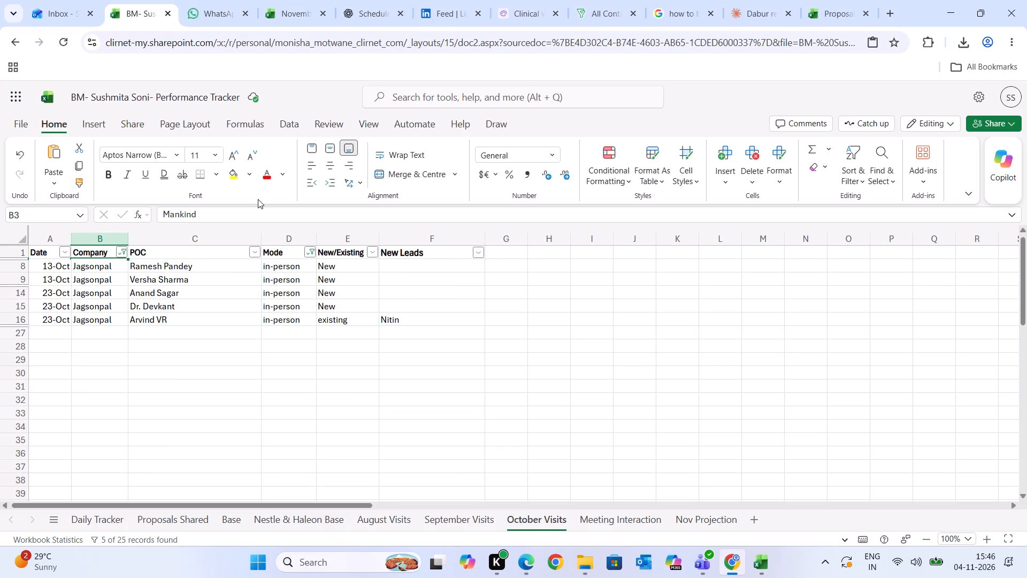
{"action": "left_click", "coordinate": [127, 256]}
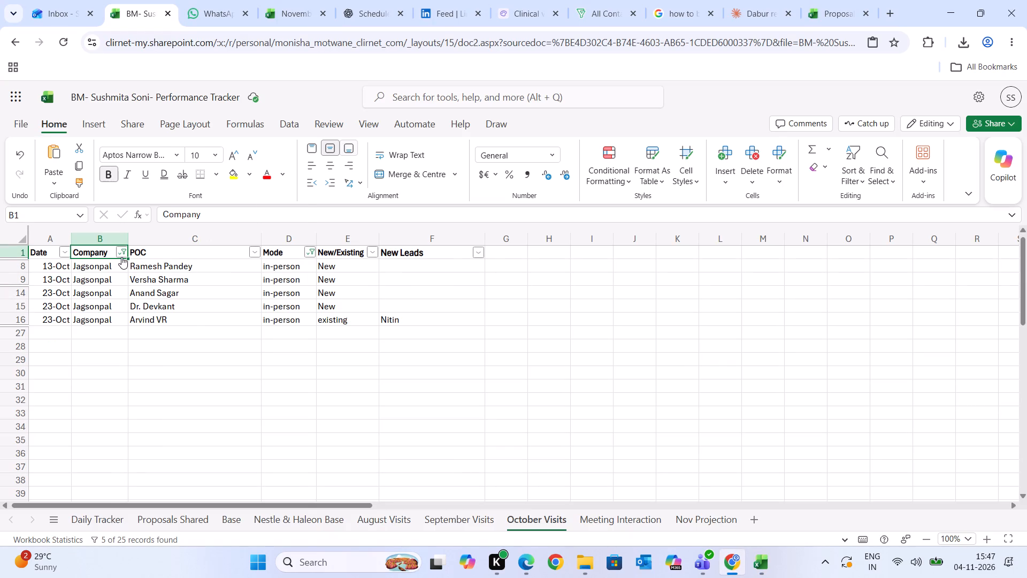
{"action": "left_click", "coordinate": [121, 257]}
{"action": "left_click", "coordinate": [167, 376]}
{"action": "left_click", "coordinate": [185, 518]}
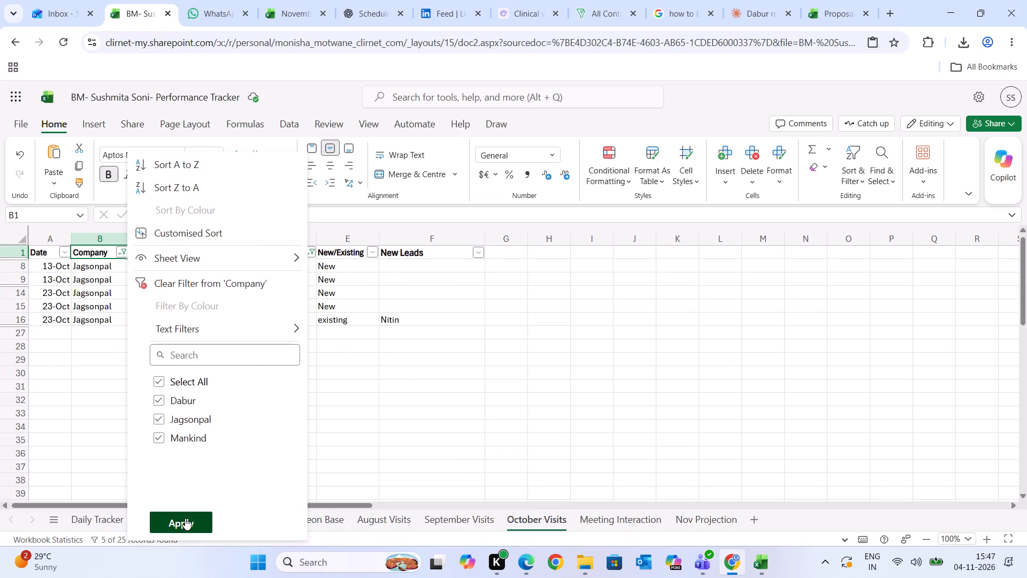
Select the company cell of the second 13-Oct Jagsonpal visit in the October Visits sheet.
{"action": "left_click", "coordinate": [102, 347]}
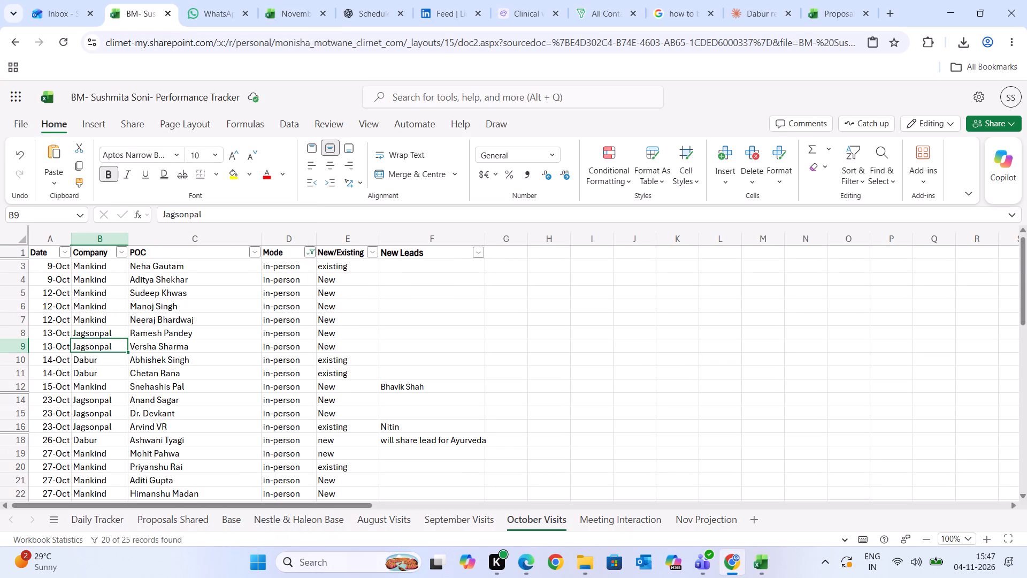
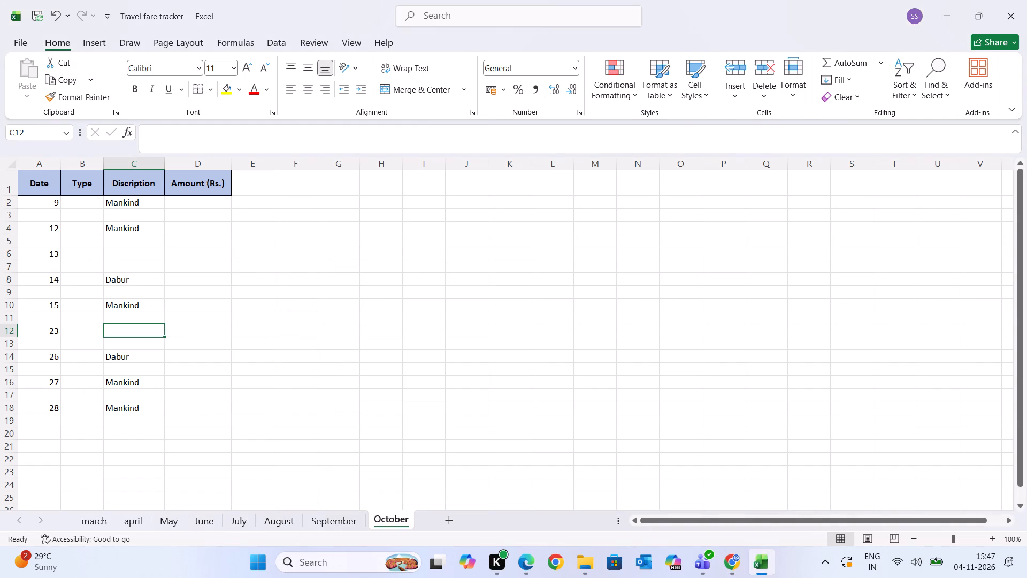
Change the first date in the October sheet's Date column, cell A2, to 9-Oct.
{"action": "left_click", "coordinate": [55, 216]}
{"action": "left_click", "coordinate": [51, 205]}
{"action": "double_click", "coordinate": [51, 205]}
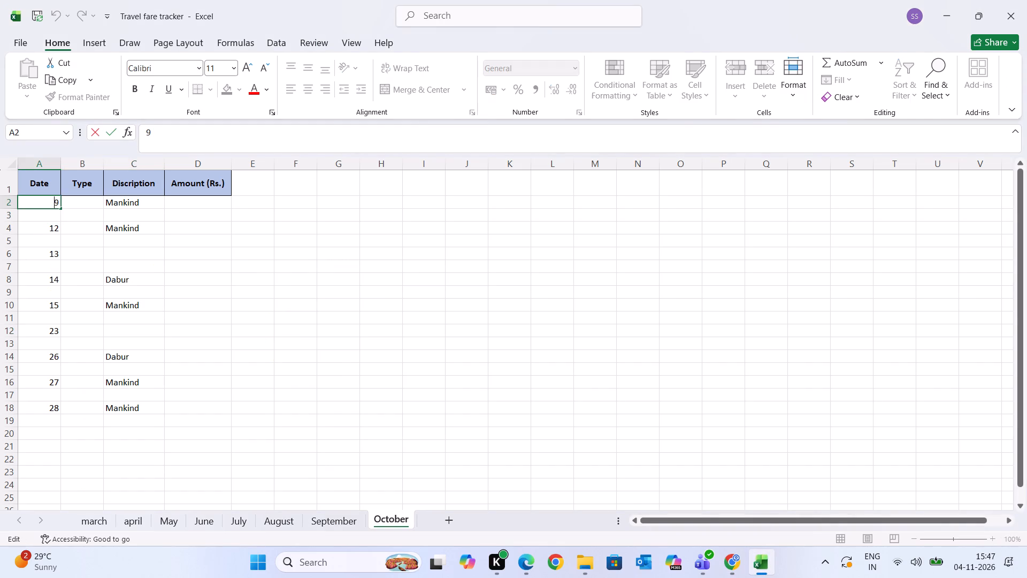
{"action": "left_click", "coordinate": [163, 132]}
{"action": "type", "text": "-Oct"}
{"action": "key", "text": "Return"}
{"action": "key", "text": "Return"}
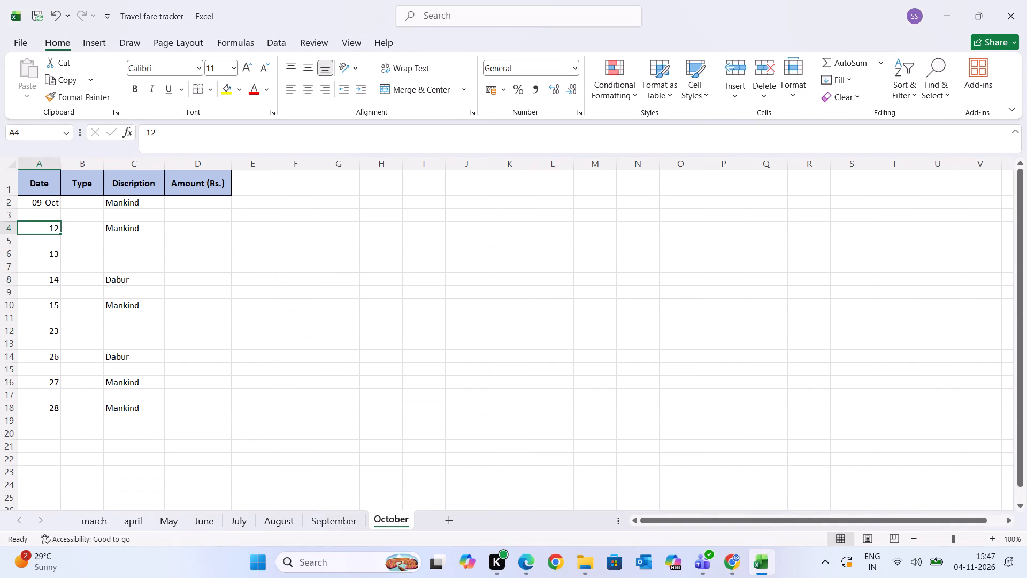
Copy the 09-Oct date from A2 into the blank Date cell directly below it, A3.
{"action": "left_click", "coordinate": [45, 206]}
{"action": "key", "text": "ctrl+c"}
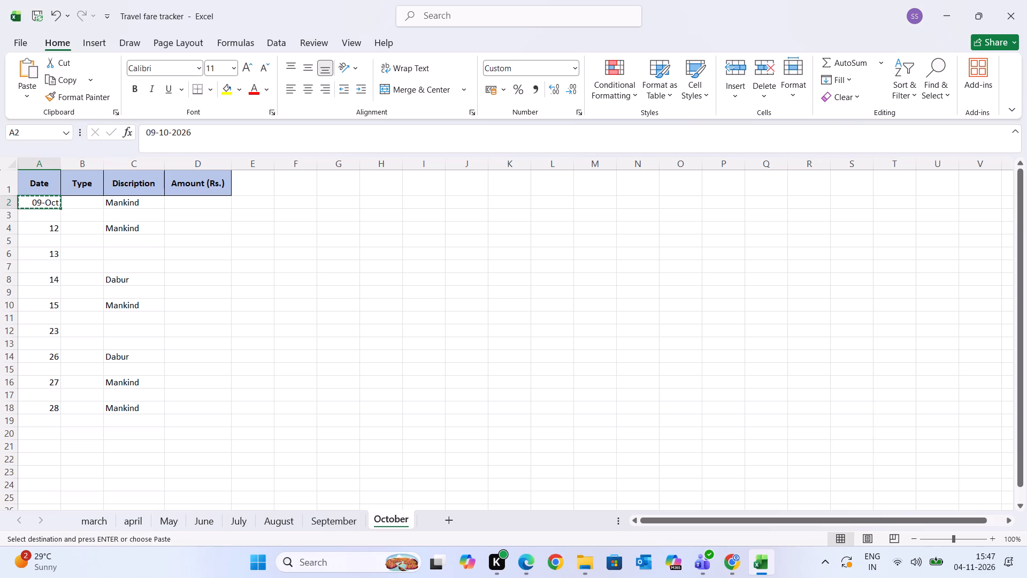
{"action": "left_click", "coordinate": [42, 216]}
{"action": "key", "text": "ctrl+v"}
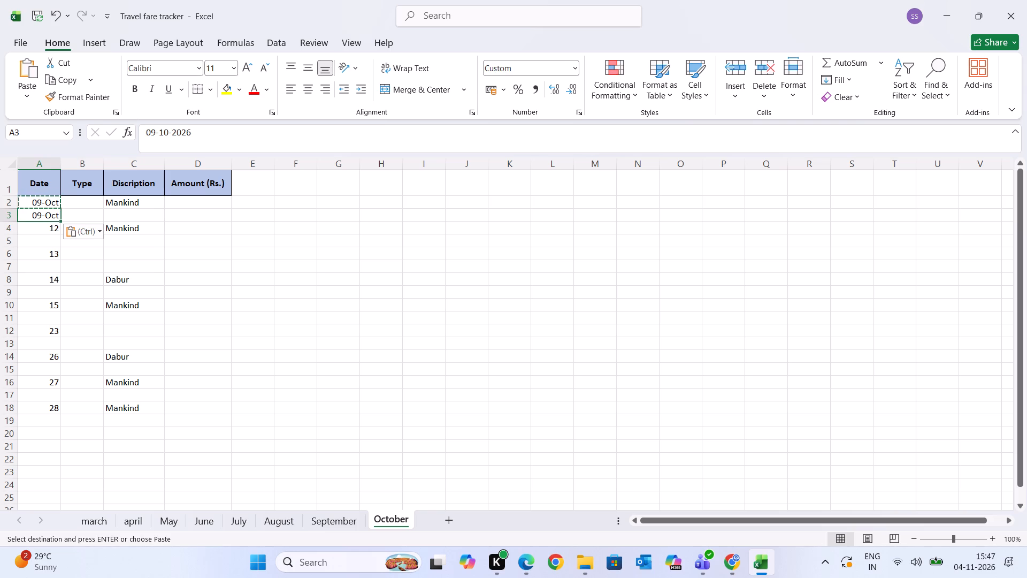
Select the blank Date cell A5, directly below date 12.
{"action": "left_click", "coordinate": [40, 240]}
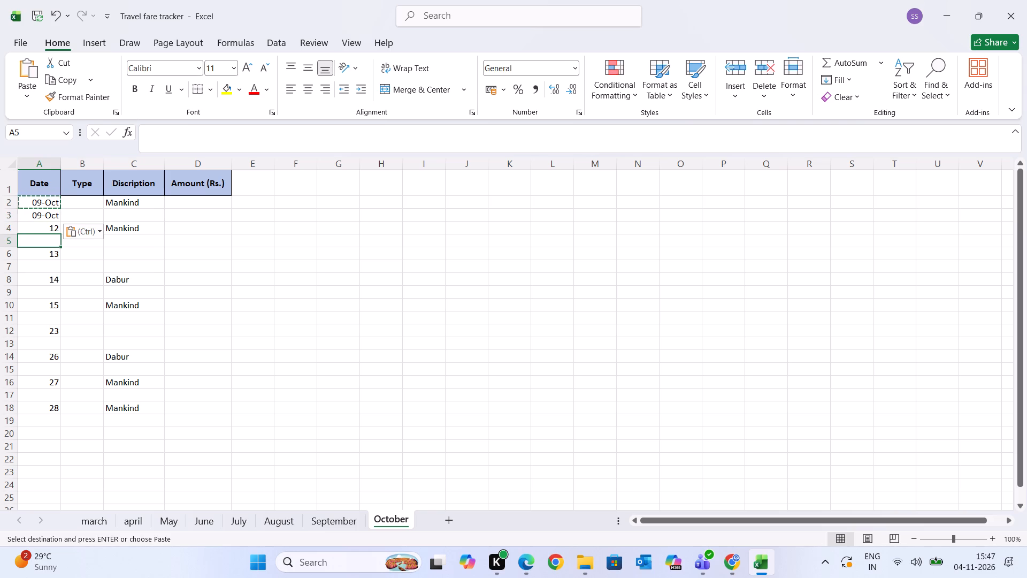
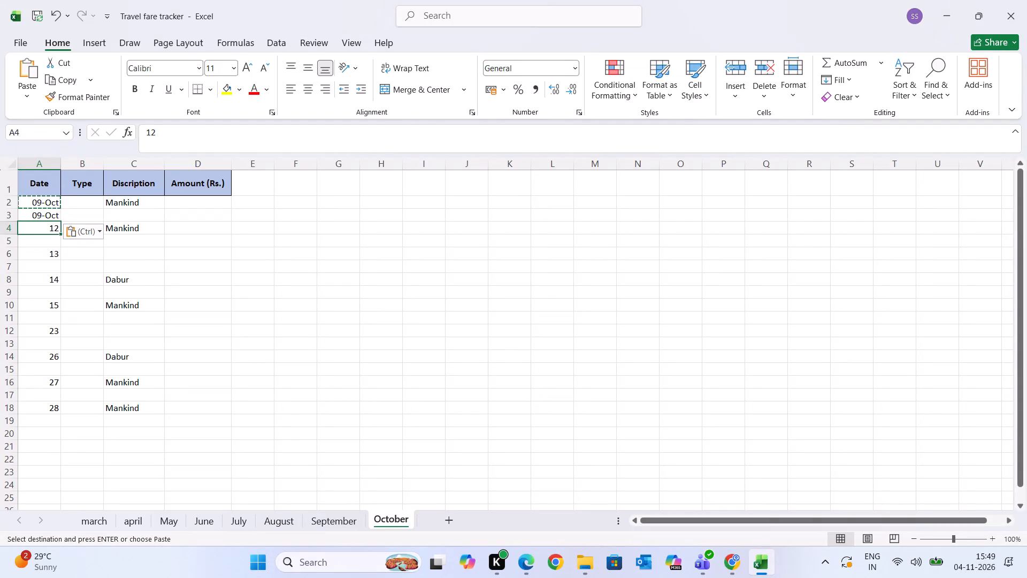
Change the date 12 in A4 to 12-Oct and copy it into the blank Date cell below, A5.
{"action": "left_click", "coordinate": [172, 136]}
{"action": "type", "text": "-Oct"}
{"action": "key", "text": "Return"}
{"action": "left_click", "coordinate": [38, 232]}
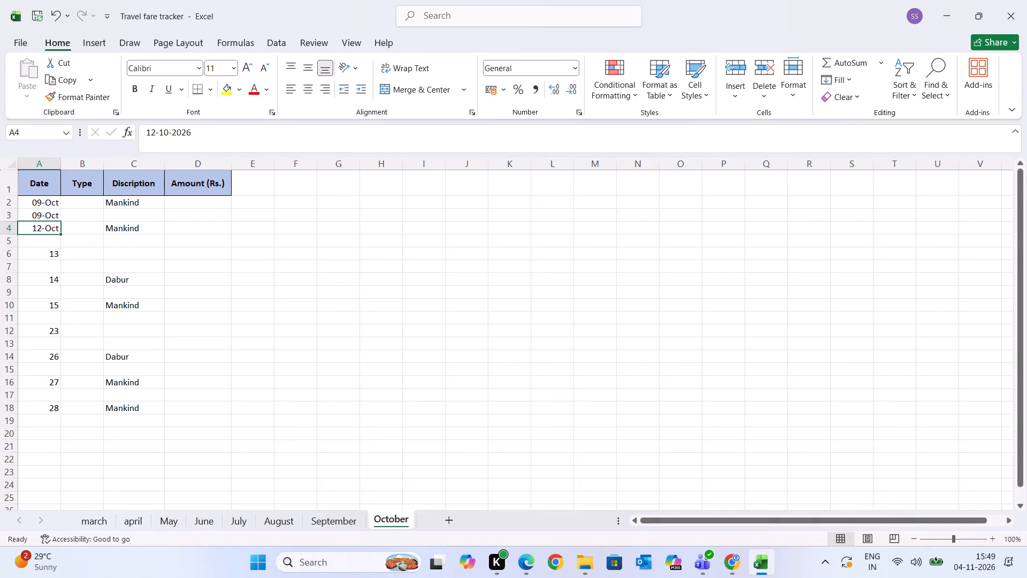
{"action": "key", "text": "ctrl+c"}
{"action": "left_click", "coordinate": [36, 241]}
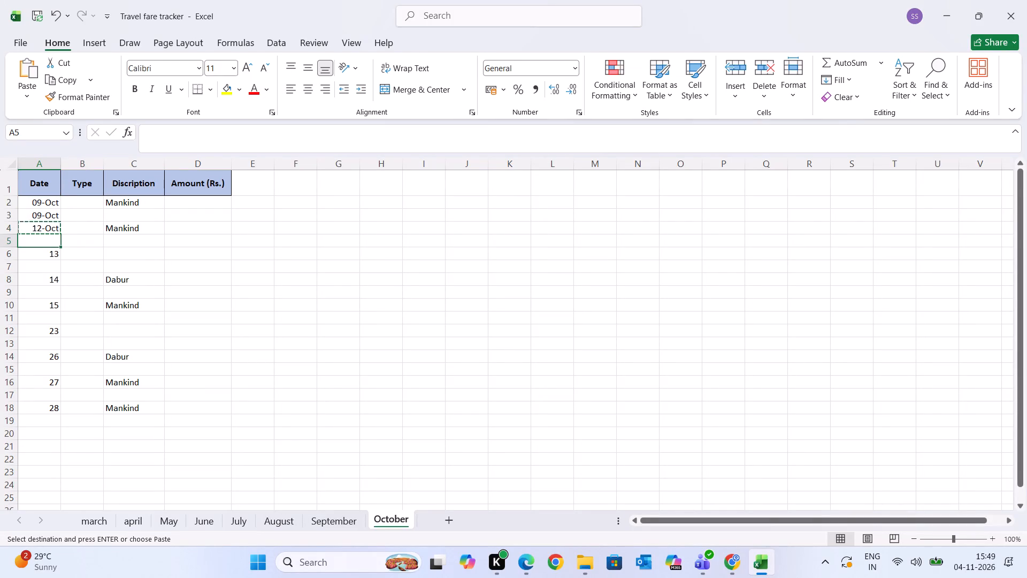
{"action": "key", "text": "ctrl+v"}
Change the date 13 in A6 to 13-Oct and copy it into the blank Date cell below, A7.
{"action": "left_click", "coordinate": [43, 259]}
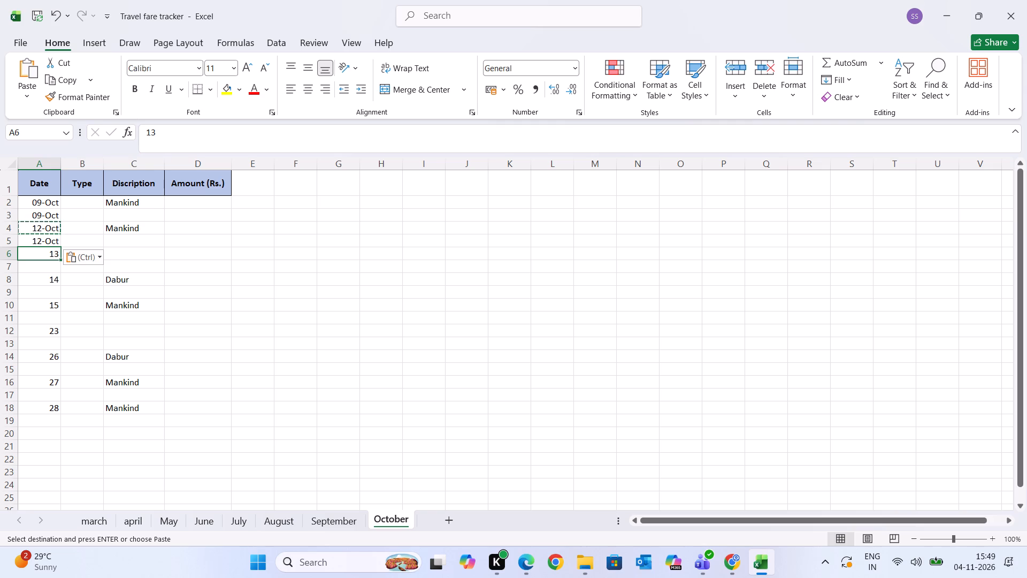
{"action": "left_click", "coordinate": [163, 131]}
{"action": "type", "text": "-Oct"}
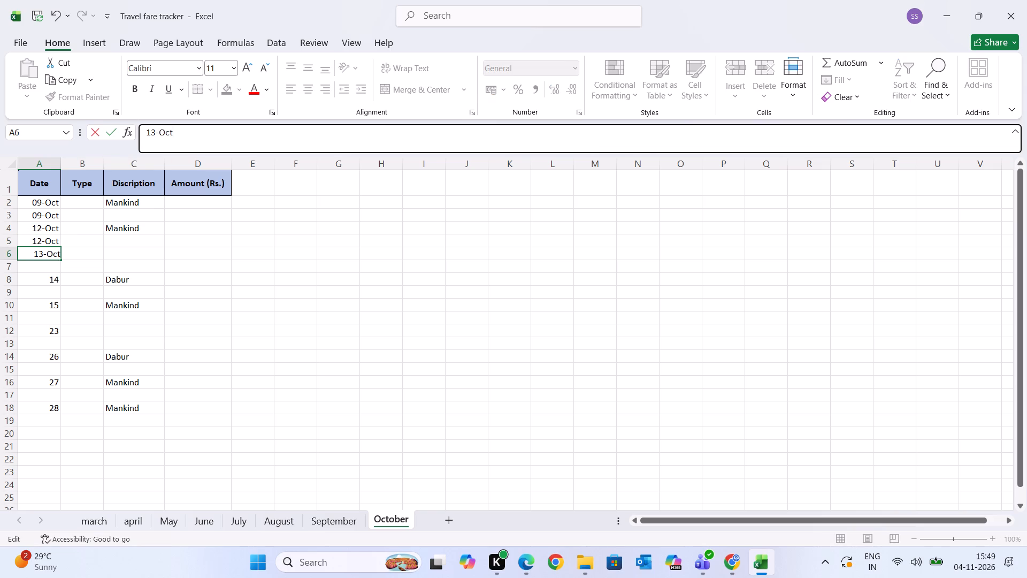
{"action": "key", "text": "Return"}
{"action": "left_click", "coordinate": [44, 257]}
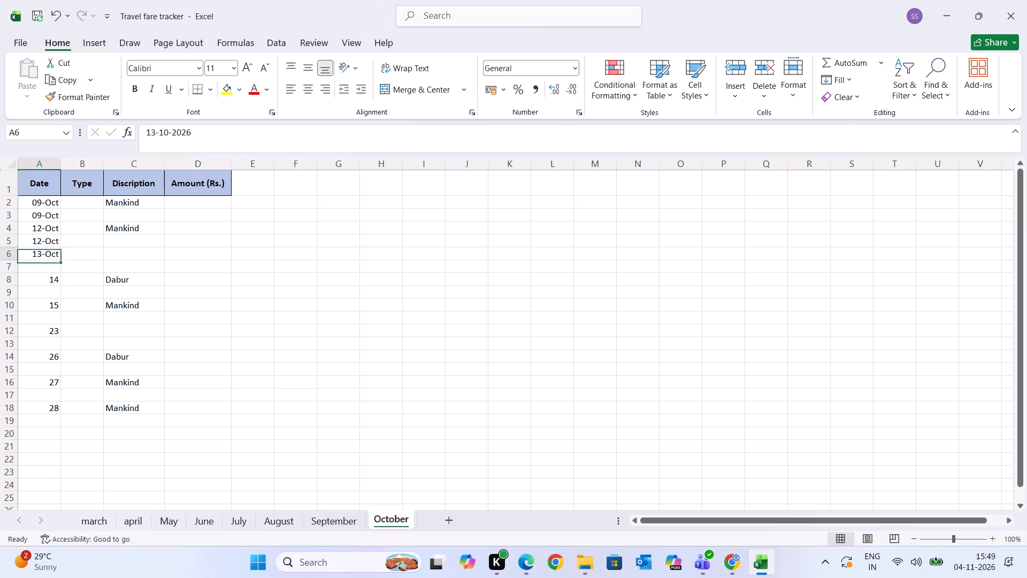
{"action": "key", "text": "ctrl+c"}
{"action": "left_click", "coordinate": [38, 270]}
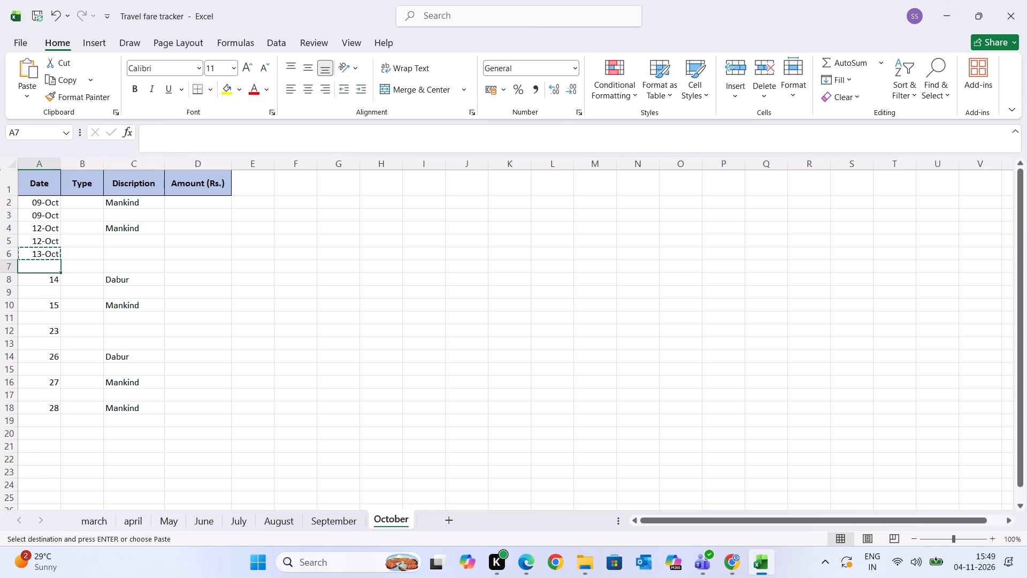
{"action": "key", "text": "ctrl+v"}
Change the date 14 in A8 to 14-Oct and copy it into the blank Date cell below, A9.
{"action": "double_click", "coordinate": [39, 283]}
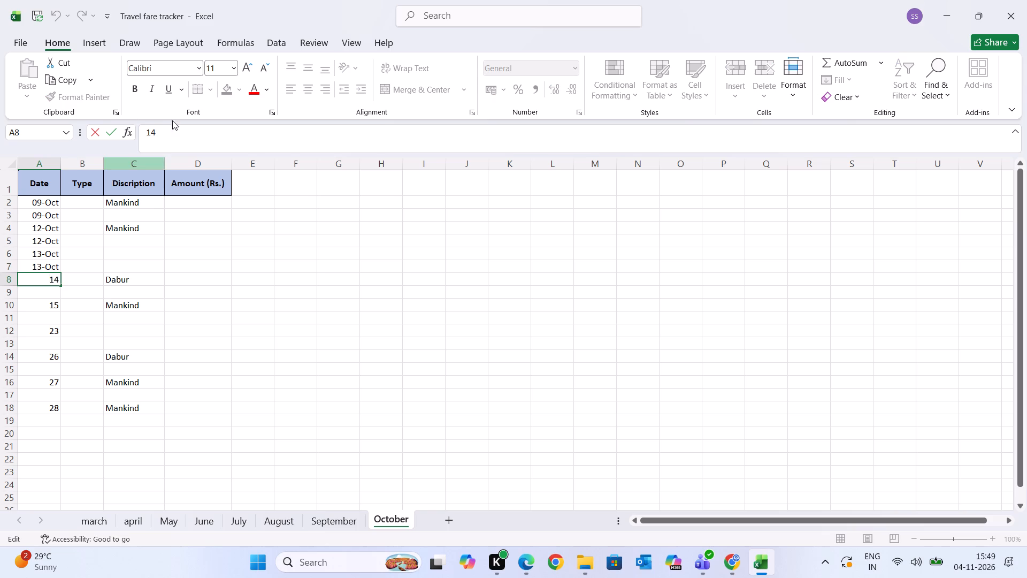
{"action": "left_click", "coordinate": [173, 128]}
{"action": "key", "text": "minus"}
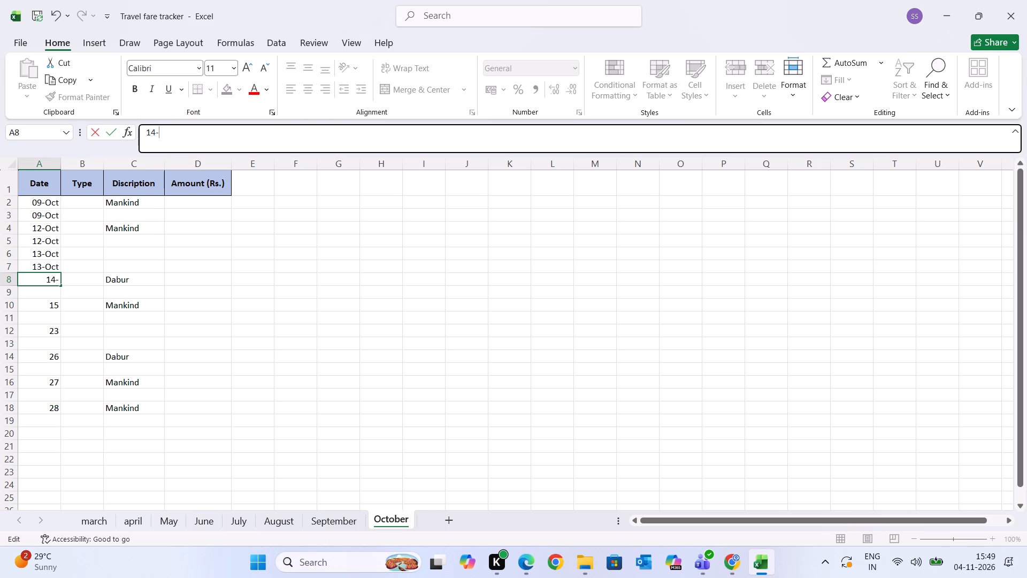
{"action": "type", "text": "Oct"}
{"action": "key", "text": "Return"}
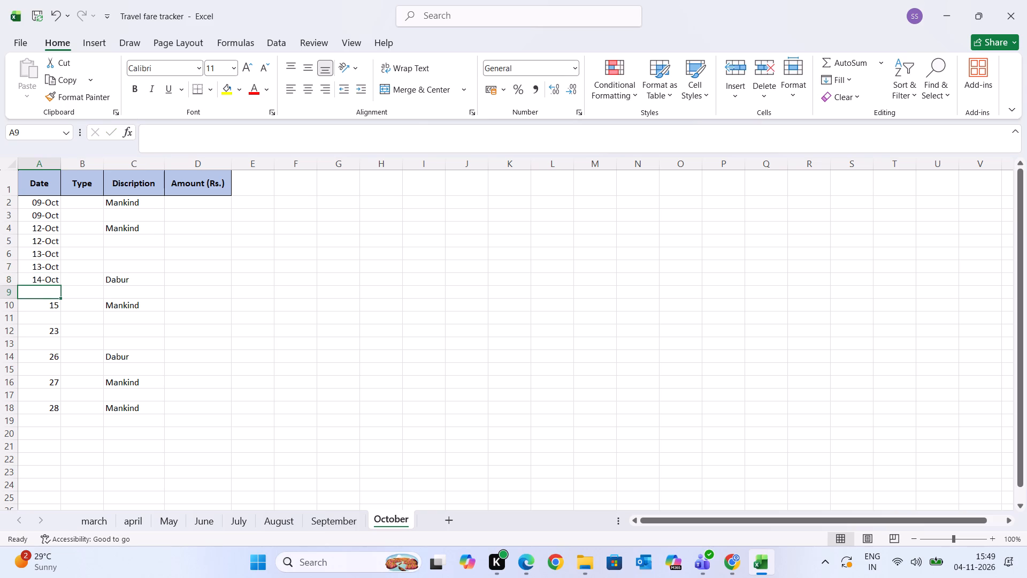
{"action": "left_click", "coordinate": [53, 282]}
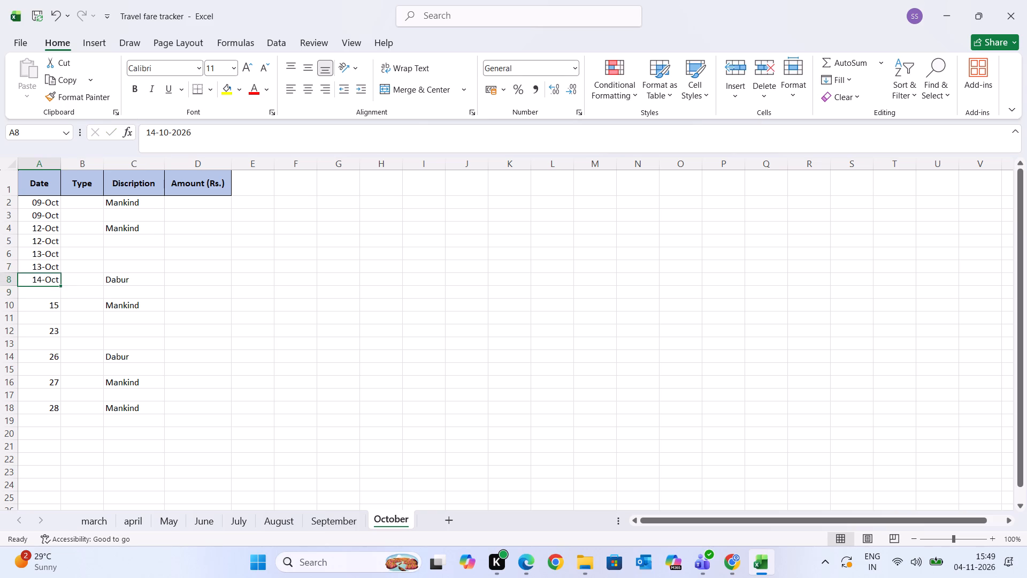
{"action": "key", "text": "ctrl+c"}
{"action": "left_click", "coordinate": [43, 296]}
{"action": "key", "text": "ctrl+v"}
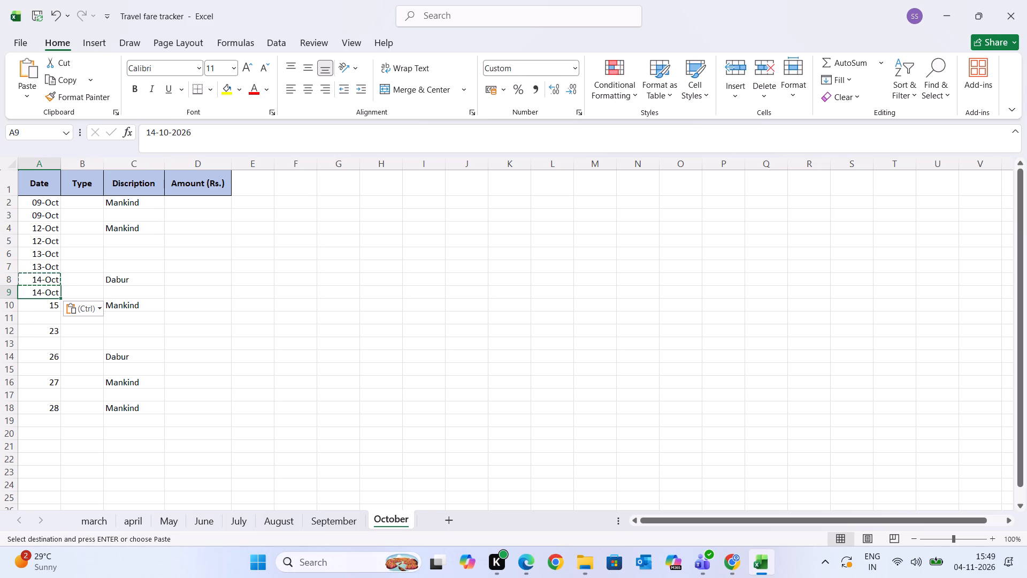
Change the date 15 in Date cell A10 to 15-Oct.
{"action": "left_click", "coordinate": [47, 310]}
{"action": "left_click", "coordinate": [164, 126]}
{"action": "type", "text": "-Oct"}
{"action": "key", "text": "Return"}
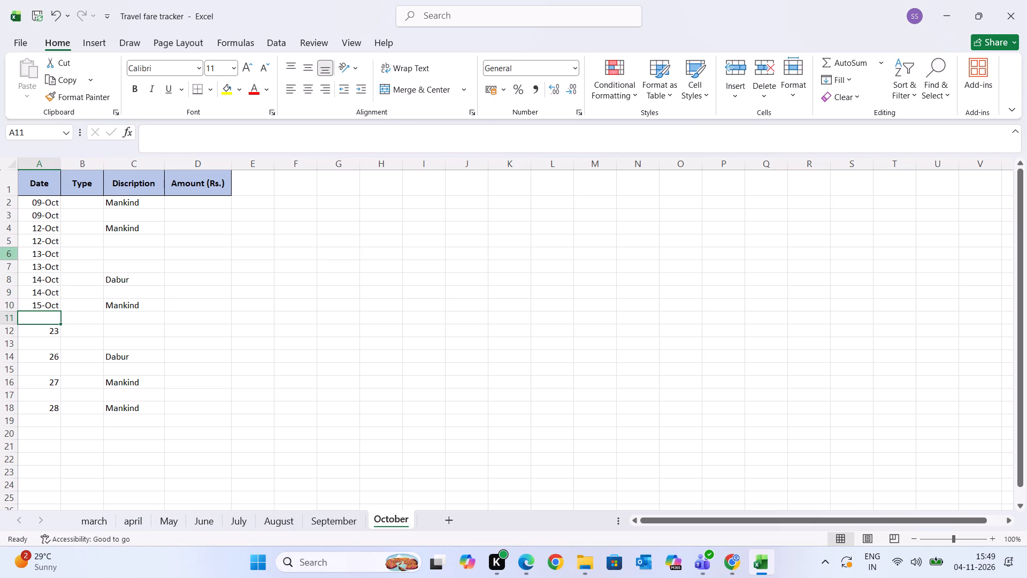
Delete the two 13-Oct rows, and the row dated 23 together with the blank row below it.
{"action": "left_click_drag", "start_coordinate": [11, 253], "coordinate": [10, 265]}
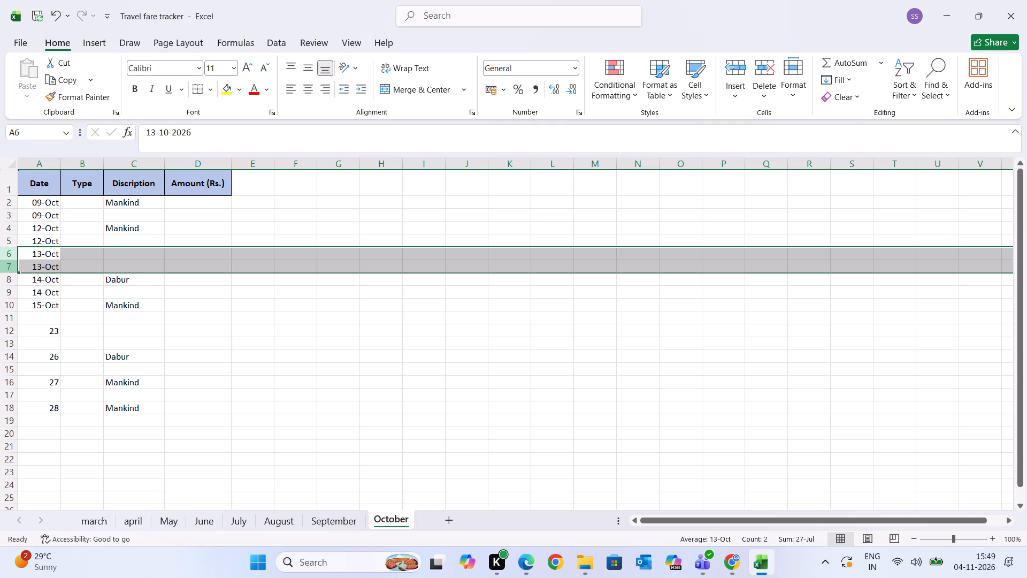
{"action": "key", "text": "ctrl+minus"}
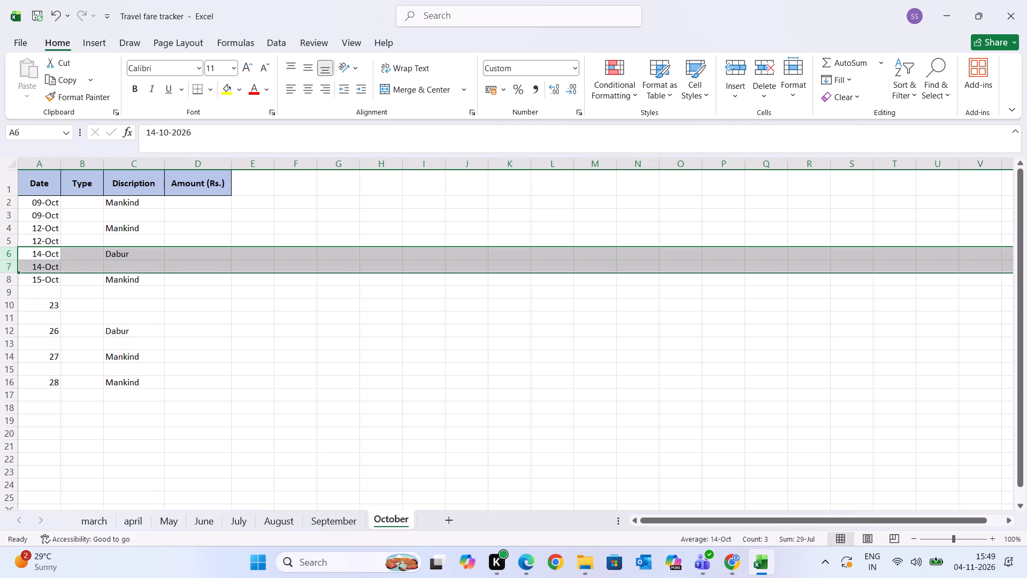
{"action": "left_click_drag", "start_coordinate": [41, 305], "coordinate": [42, 315]}
{"action": "left_click_drag", "start_coordinate": [8, 305], "coordinate": [9, 313]}
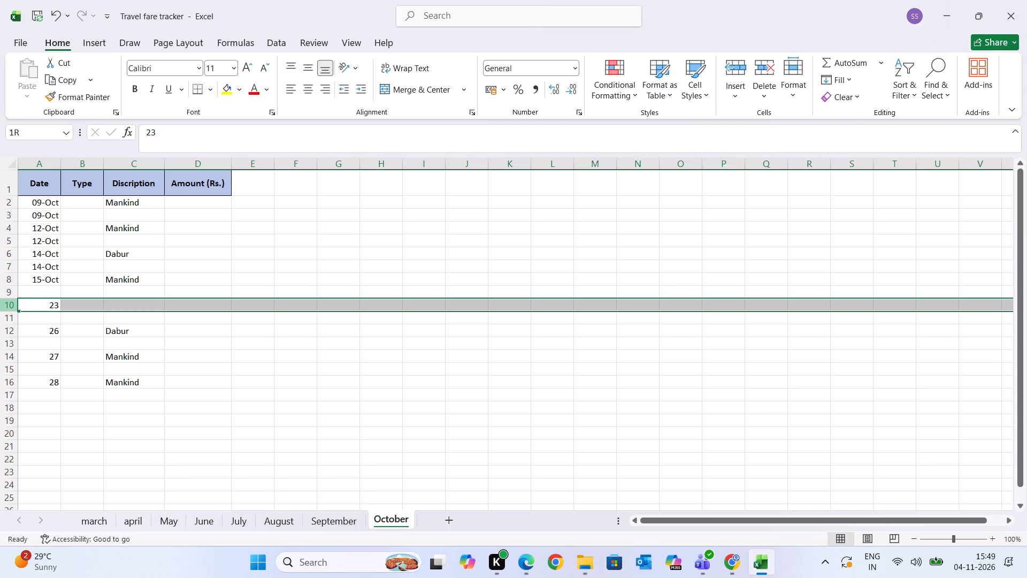
{"action": "left_click_drag", "start_coordinate": [9, 313], "coordinate": [10, 318]}
{"action": "key", "text": "ctrl+minus"}
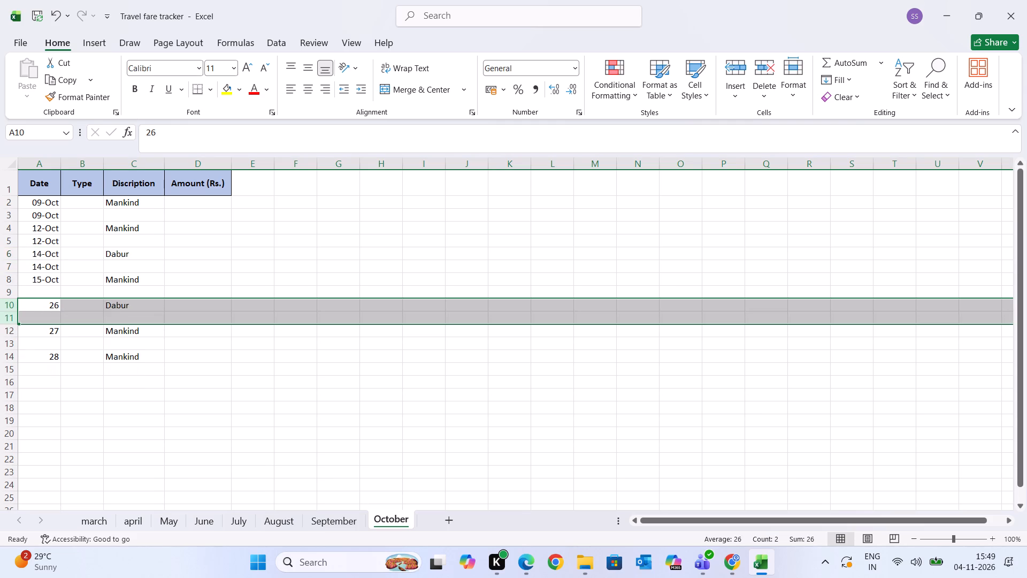
Enter 15-Oct in the blank Date cell A9, directly below the existing 15-Oct date.
{"action": "left_click", "coordinate": [45, 319]}
{"action": "left_click", "coordinate": [48, 293]}
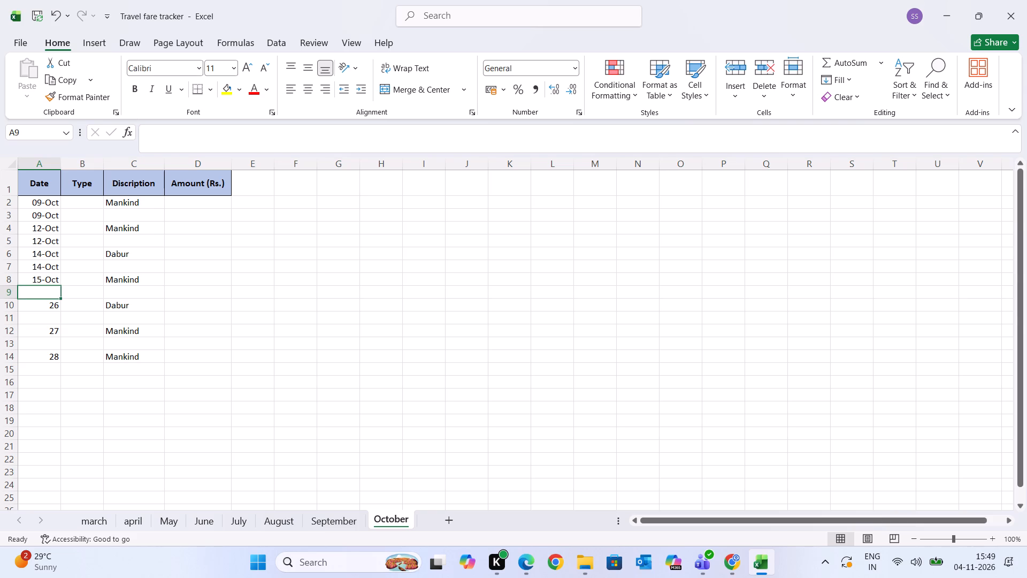
{"action": "type", "text": "15"}
{"action": "key", "text": "minus"}
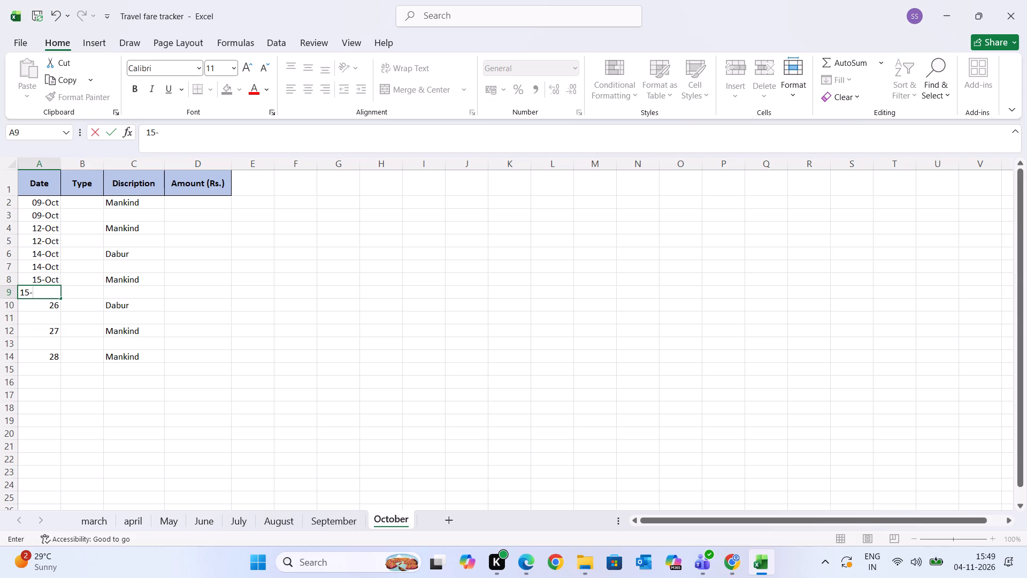
{"action": "type", "text": "Oct"}
{"action": "key", "text": "Return"}
{"action": "key", "text": "Return"}
Fill Date cells A10 to A15 with 26-Oct, 27-Oct and 28-Oct, entering each date in two consecutive rows.
{"action": "left_click", "coordinate": [50, 306]}
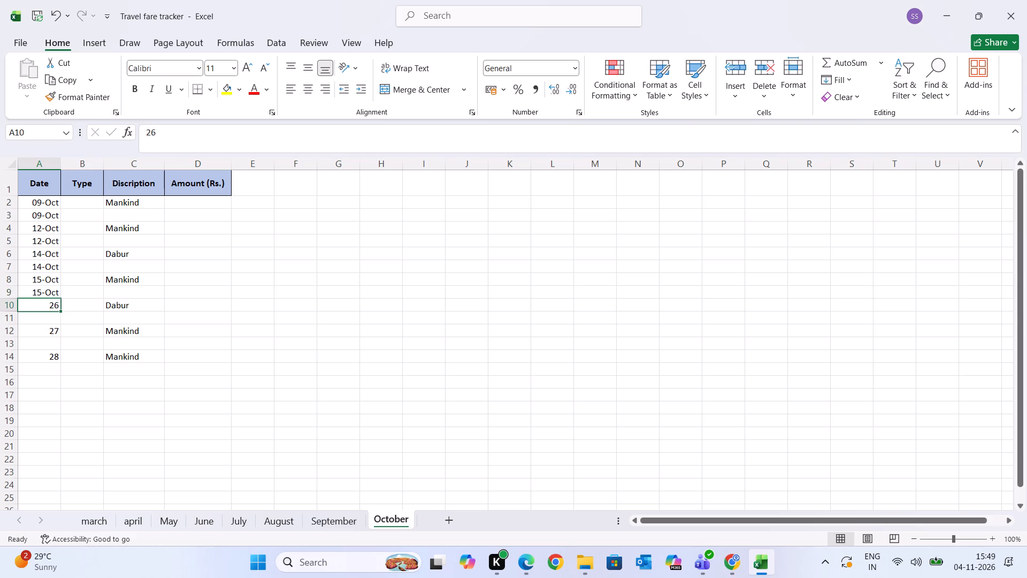
{"action": "type", "text": "26"}
{"action": "type", "text": "-Oct"}
{"action": "key", "text": "Return"}
{"action": "type", "text": "26-Oct"}
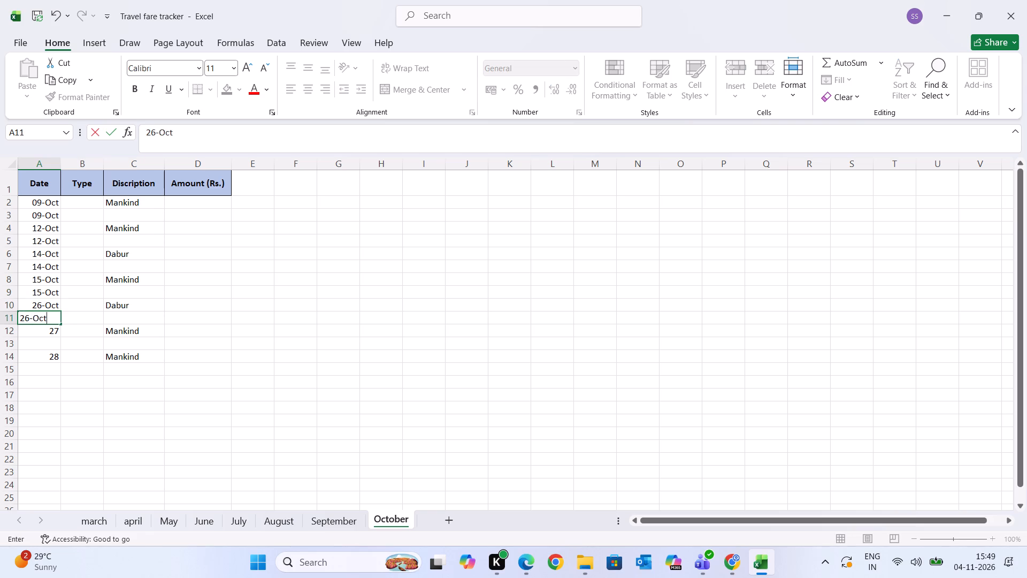
{"action": "key", "text": "Return"}
{"action": "type", "text": "27-Oct"}
{"action": "key", "text": "Return"}
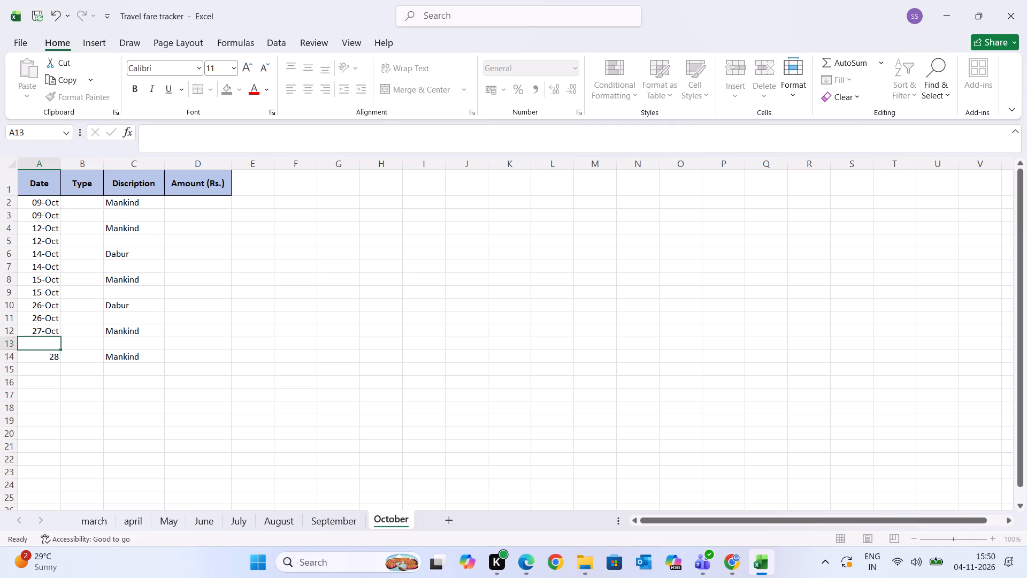
{"action": "type", "text": "27-Oct"}
{"action": "key", "text": "Return"}
{"action": "type", "text": "28-Oct"}
{"action": "key", "text": "Return"}
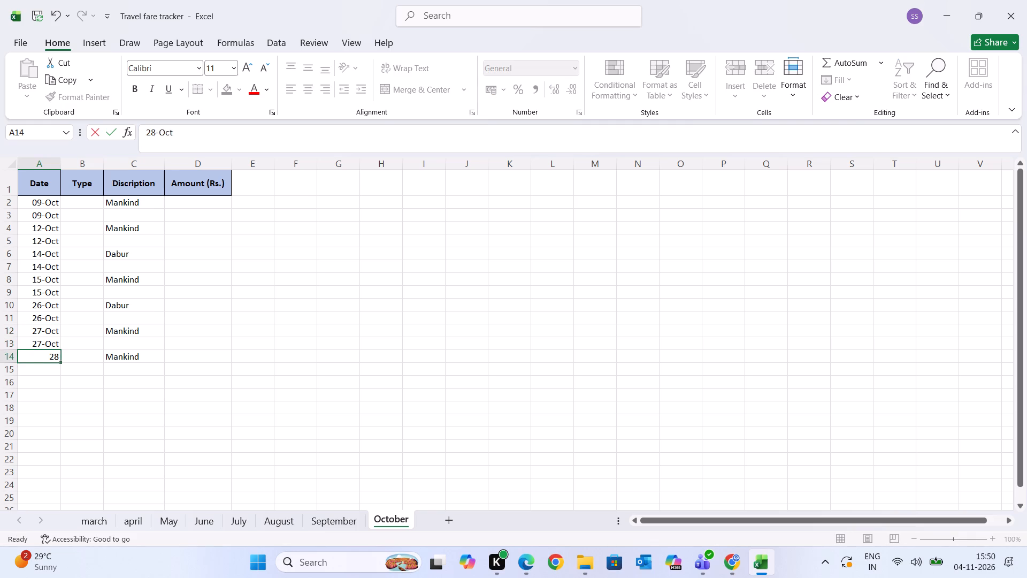
{"action": "type", "text": "28-Oct"}
{"action": "key", "text": "Return"}
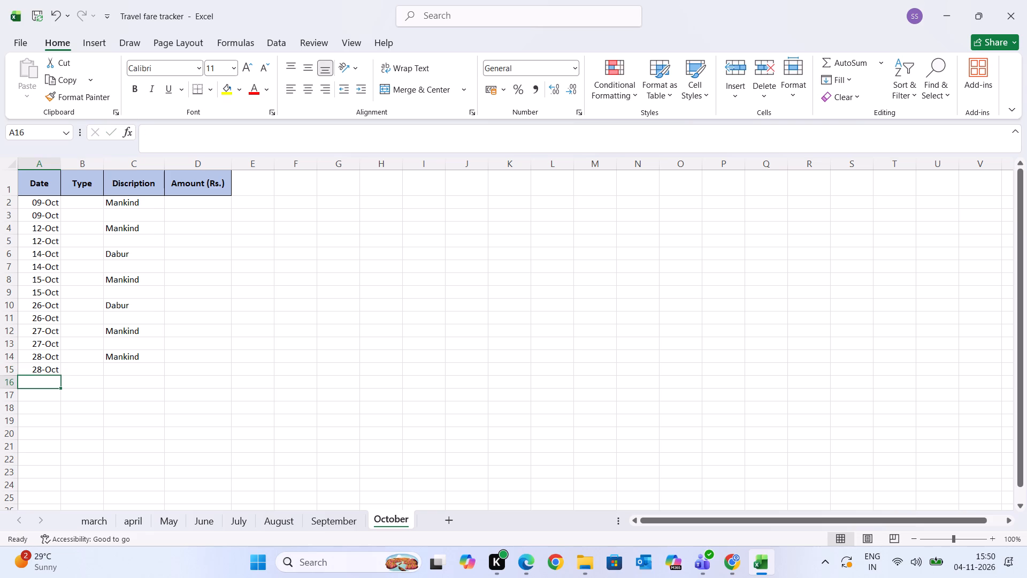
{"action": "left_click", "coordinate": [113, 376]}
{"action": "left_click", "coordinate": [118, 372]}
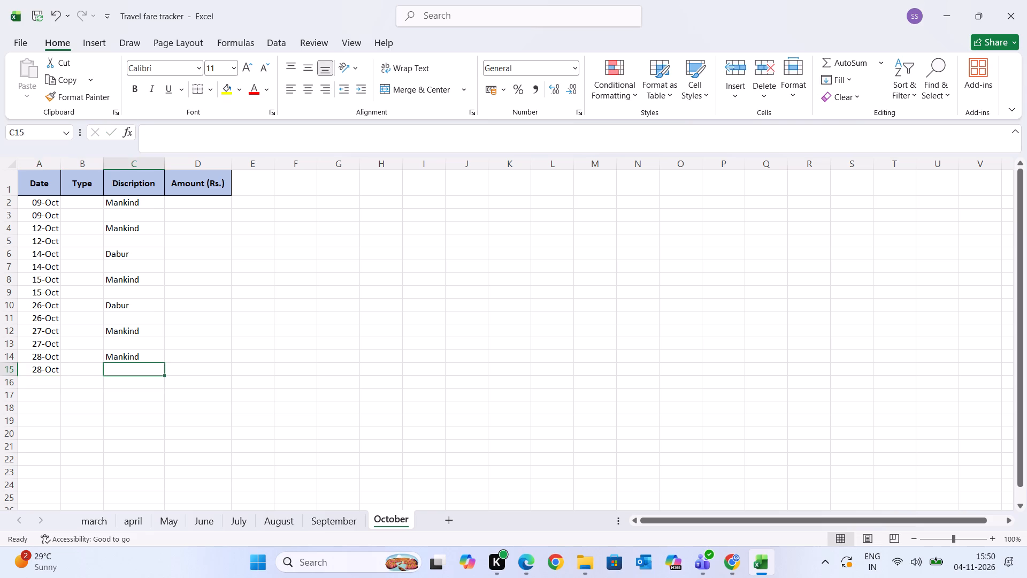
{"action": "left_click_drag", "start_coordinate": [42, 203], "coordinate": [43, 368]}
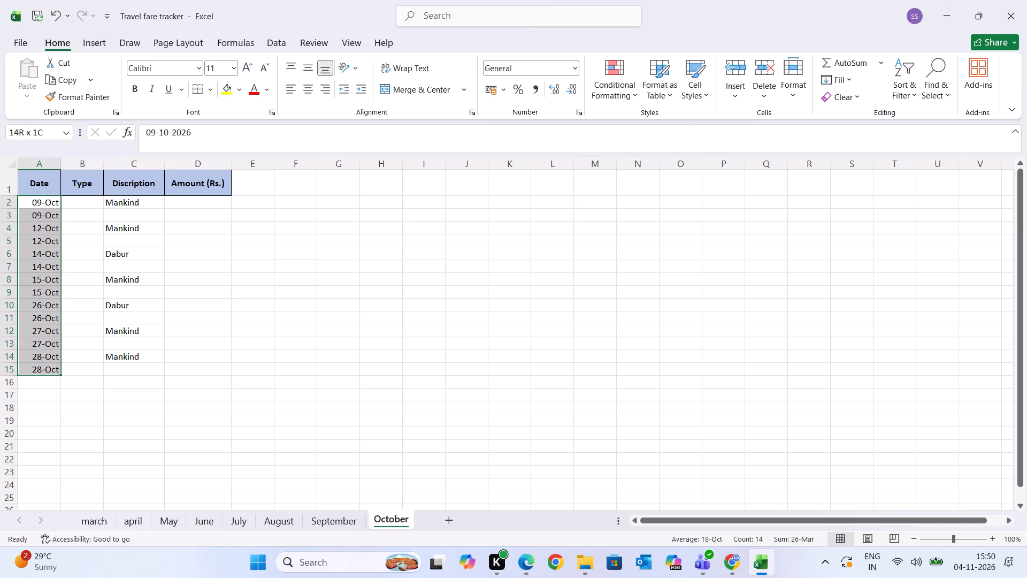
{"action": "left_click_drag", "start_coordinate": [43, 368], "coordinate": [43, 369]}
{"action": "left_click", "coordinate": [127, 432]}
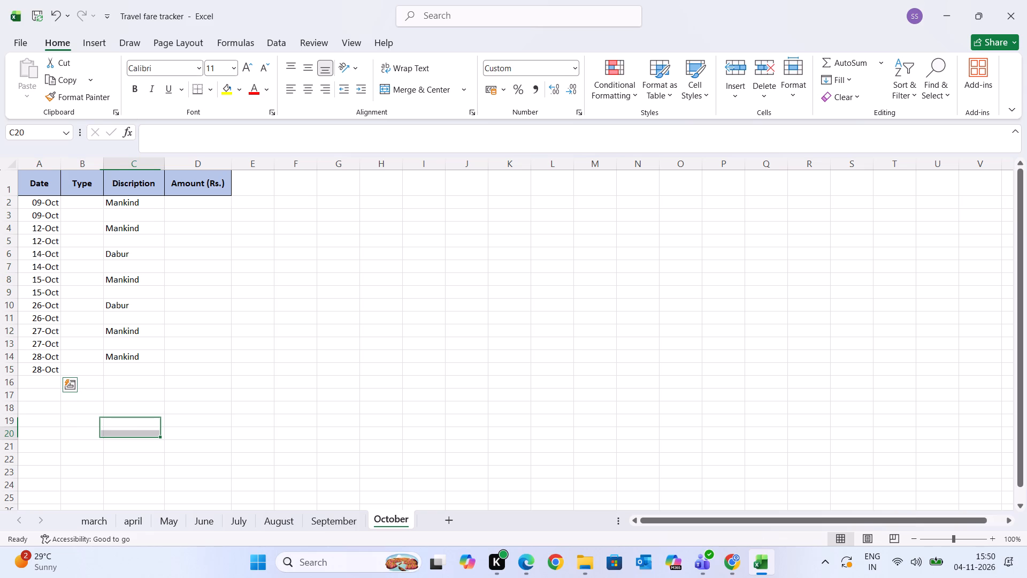
Replace the Discription entry in C2, for the first 09-Oct row, with Gurgaon to Mankind.
{"action": "double_click", "coordinate": [149, 201]}
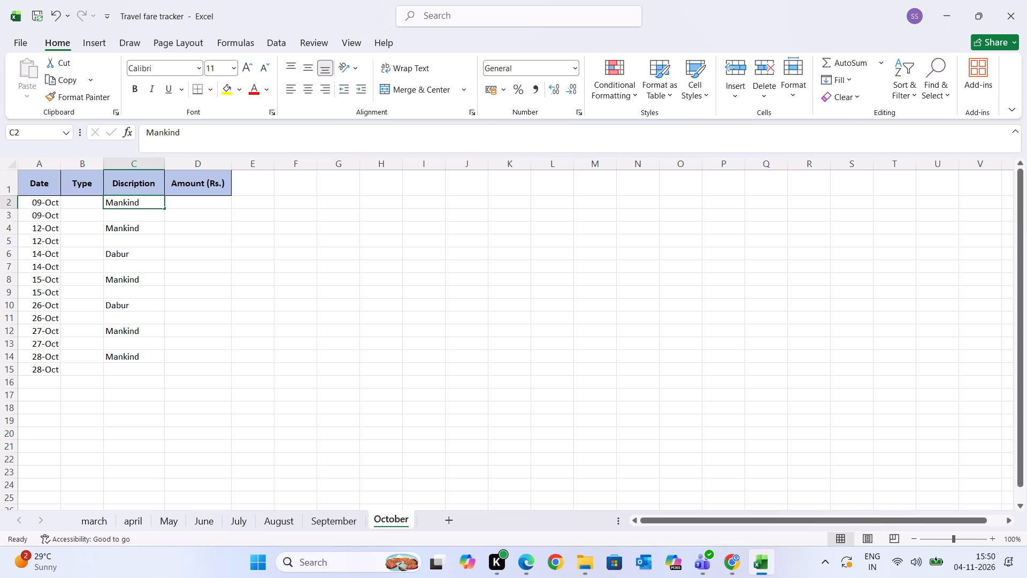
{"action": "key", "text": "BackSpace"}
{"action": "key", "text": "BackSpace"}
{"action": "key", "text": "BackSpace"}
{"action": "key", "text": "BackSpace"}
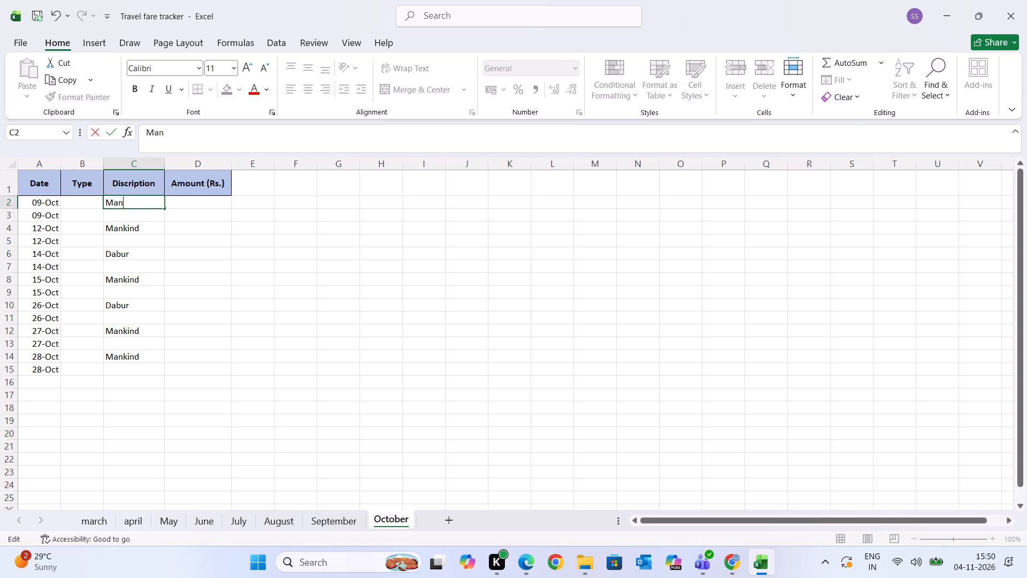
{"action": "key", "text": "BackSpace"}
{"action": "key", "text": "BackSpace"}
{"action": "key", "text": "BackSpace"}
{"action": "key", "text": "BackSpace"}
{"action": "type", "text": "Gurgaon"}
{"action": "key", "text": "space"}
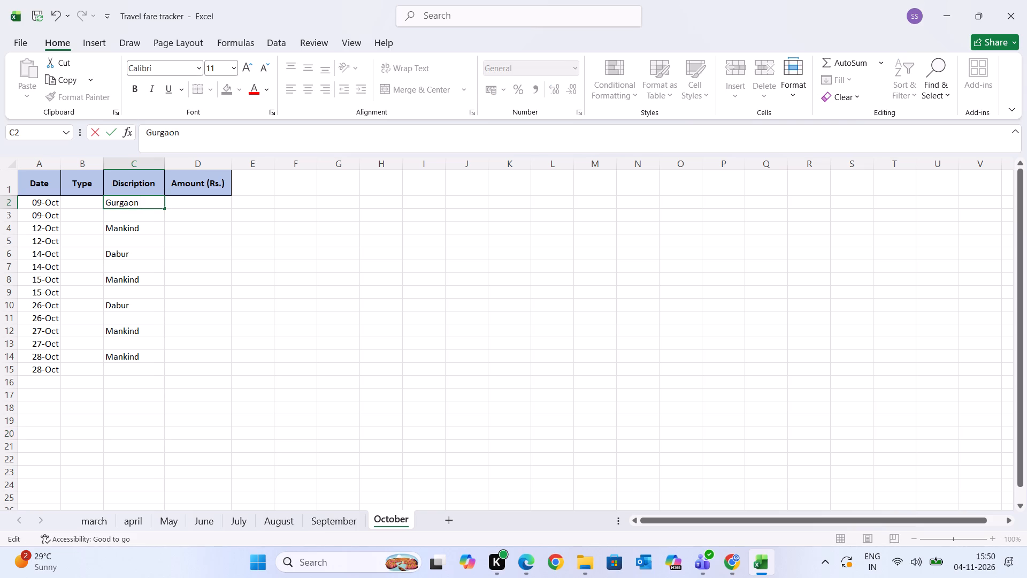
{"action": "type", "text": "to Mankind"}
{"action": "key", "text": "Return"}
Widen the Discription column so the full text of C2 fits inside it.
{"action": "left_click", "coordinate": [149, 201]}
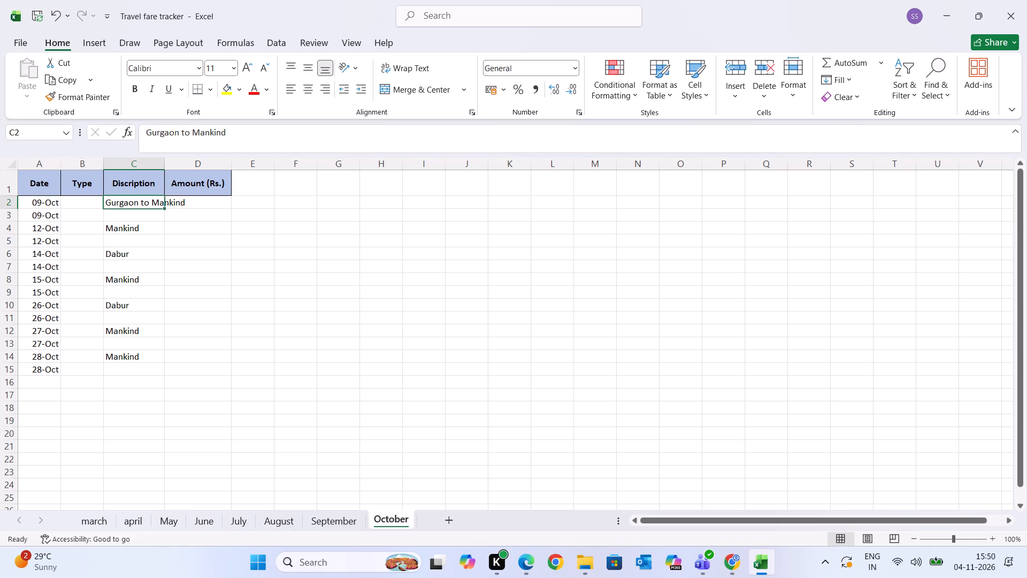
{"action": "left_click_drag", "start_coordinate": [166, 162], "coordinate": [194, 163]}
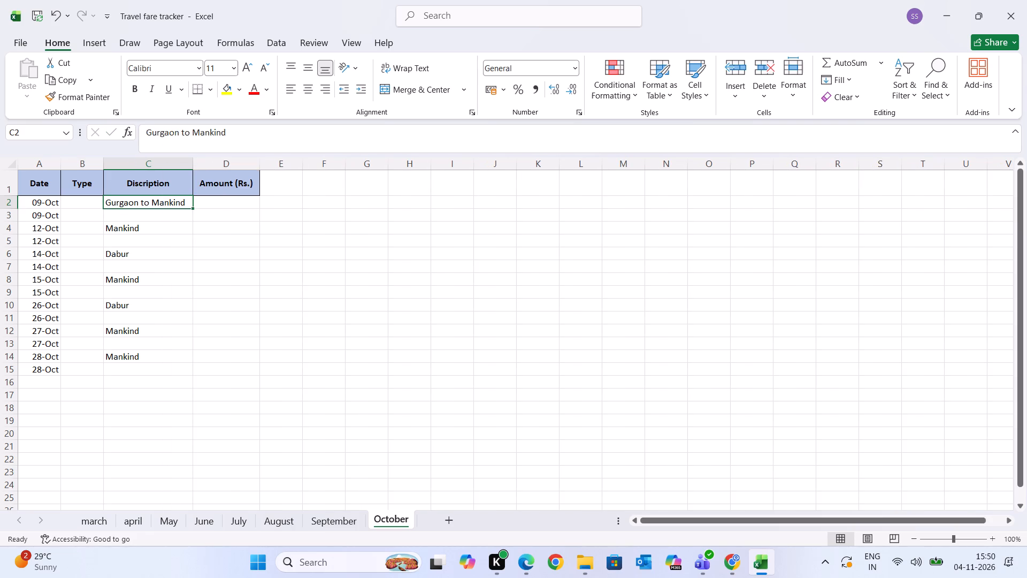
{"action": "key", "text": "c"}
{"action": "key", "text": "ctrl+z"}
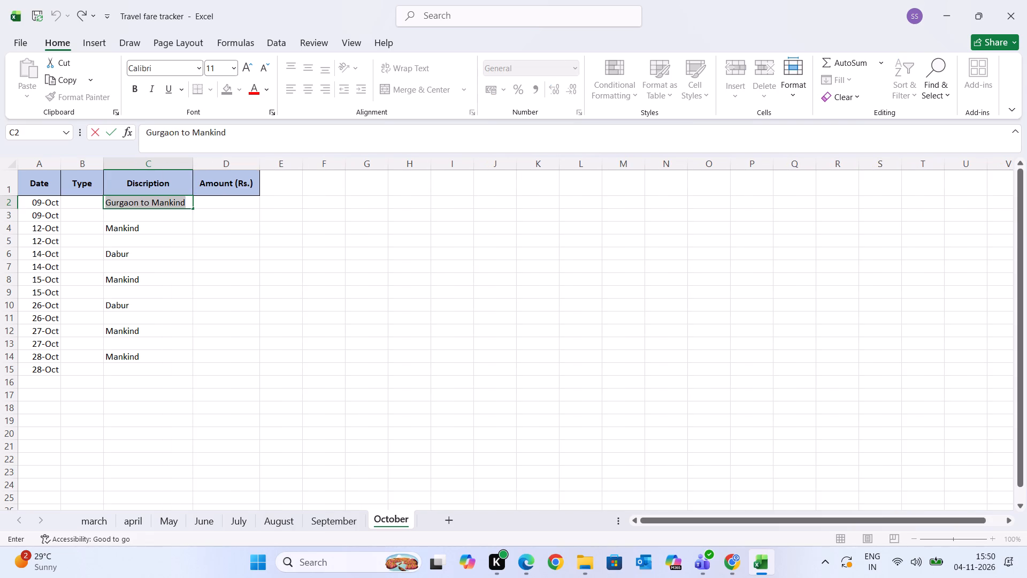
Enter Mankind to Gurgaon as the return trip in Discription cell C3, for the second 09-Oct row.
{"action": "left_click", "coordinate": [149, 219]}
{"action": "type", "text": "Mankind to Gurgaon'"}
{"action": "key", "text": "BackSpace"}
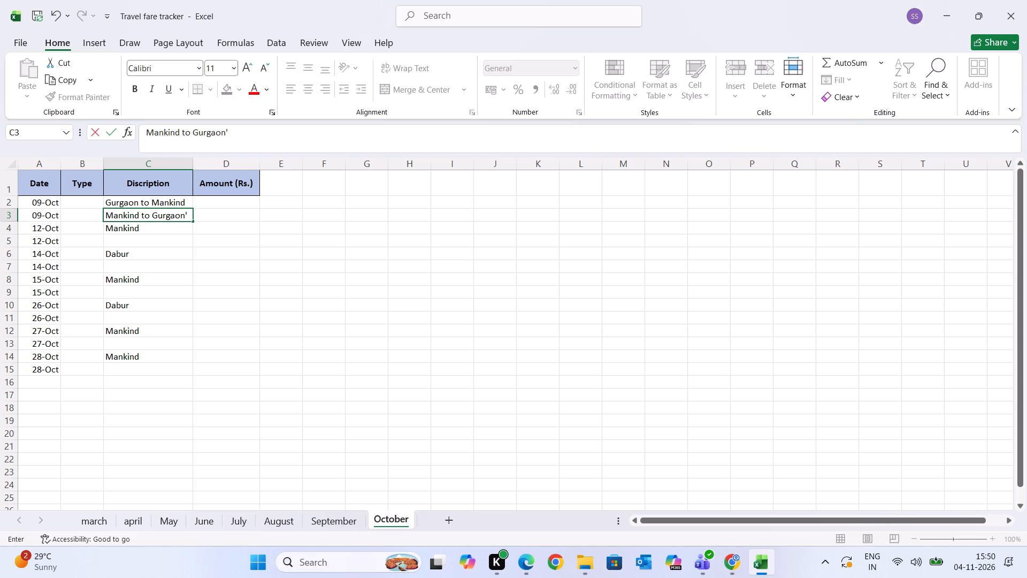
{"action": "key", "text": "Return"}
Copy the Gurgaon to Mankind description from C2 over the Mankind entries in C4, C8, C12 and C14.
{"action": "left_click", "coordinate": [164, 200]}
{"action": "key", "text": "ctrl+c"}
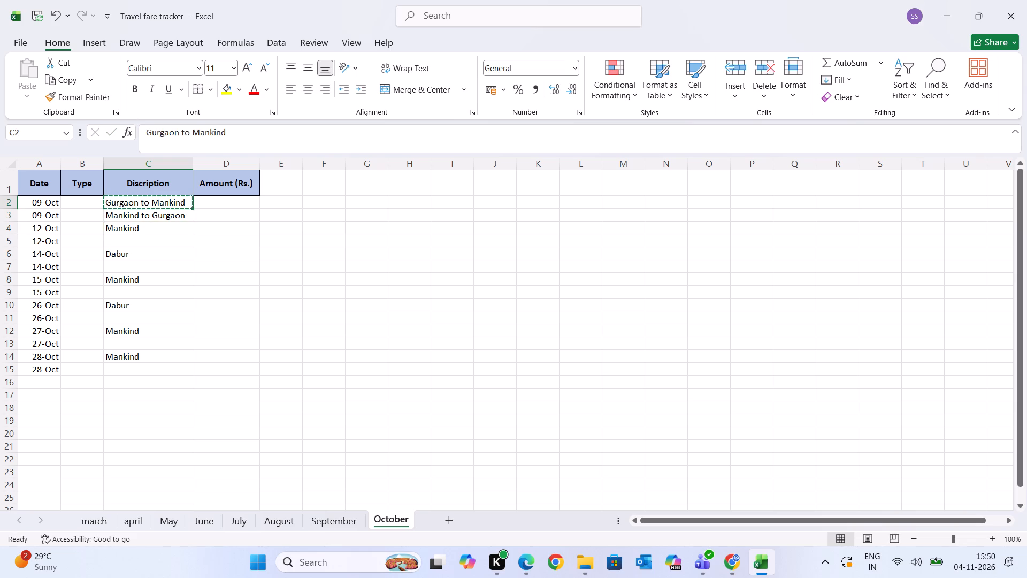
{"action": "left_click", "coordinate": [138, 231]}
{"action": "key", "text": "ctrl+v"}
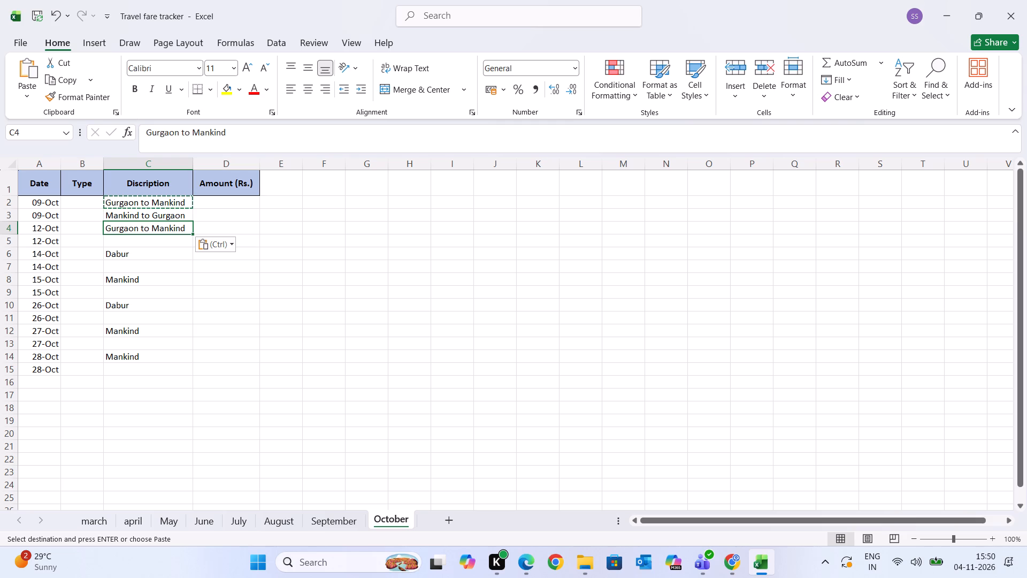
{"action": "left_click", "coordinate": [121, 279]}
{"action": "key", "text": "ctrl+v"}
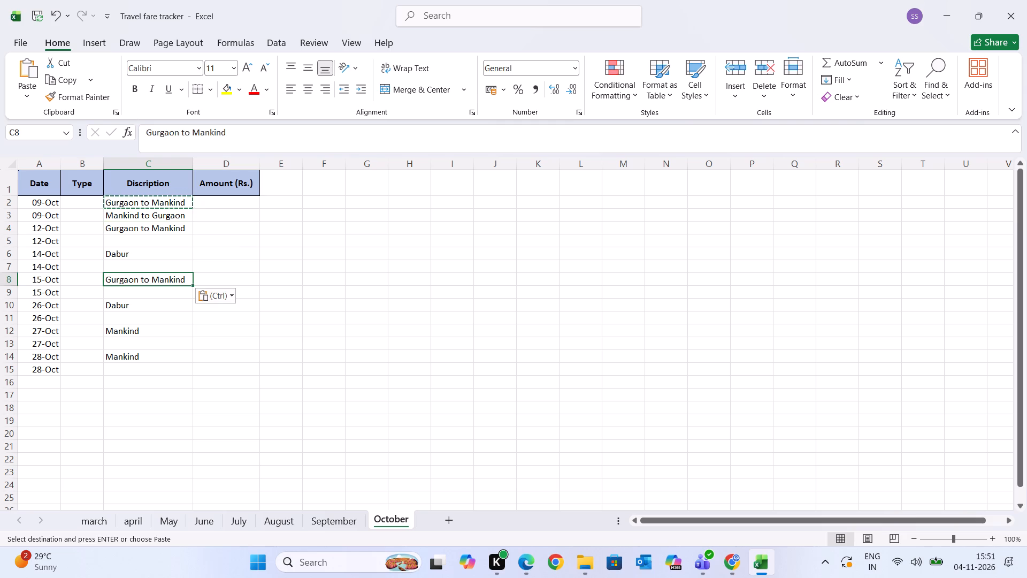
{"action": "left_click", "coordinate": [133, 334]}
{"action": "key", "text": "ctrl+v"}
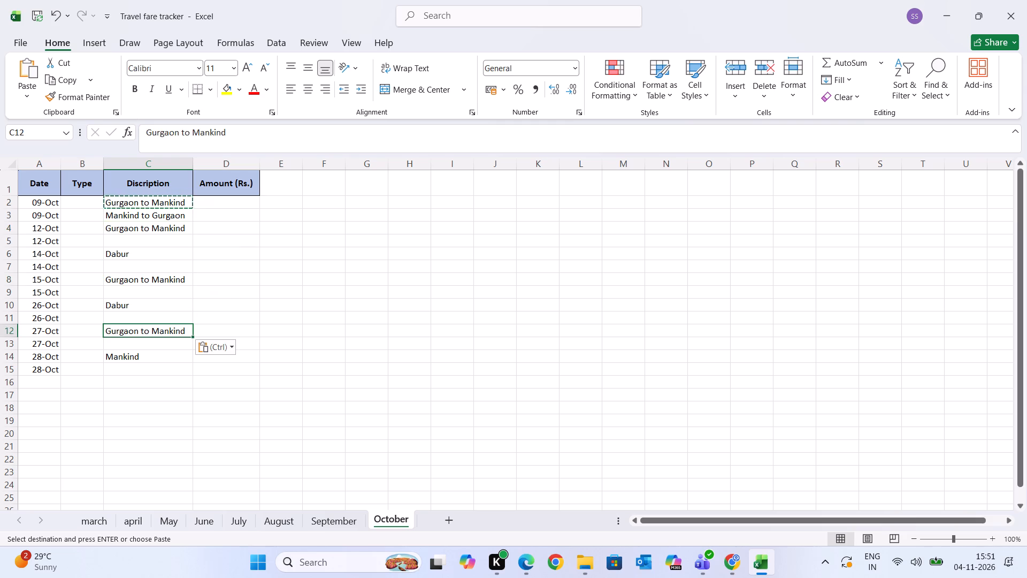
{"action": "left_click", "coordinate": [121, 356]}
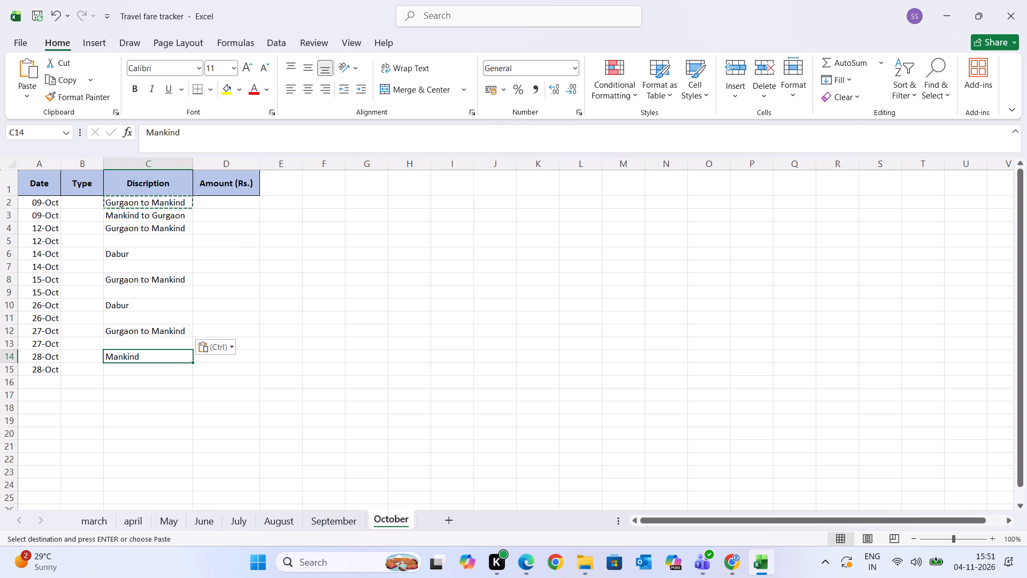
{"action": "key", "text": "ctrl+v"}
{"action": "left_click", "coordinate": [135, 383]}
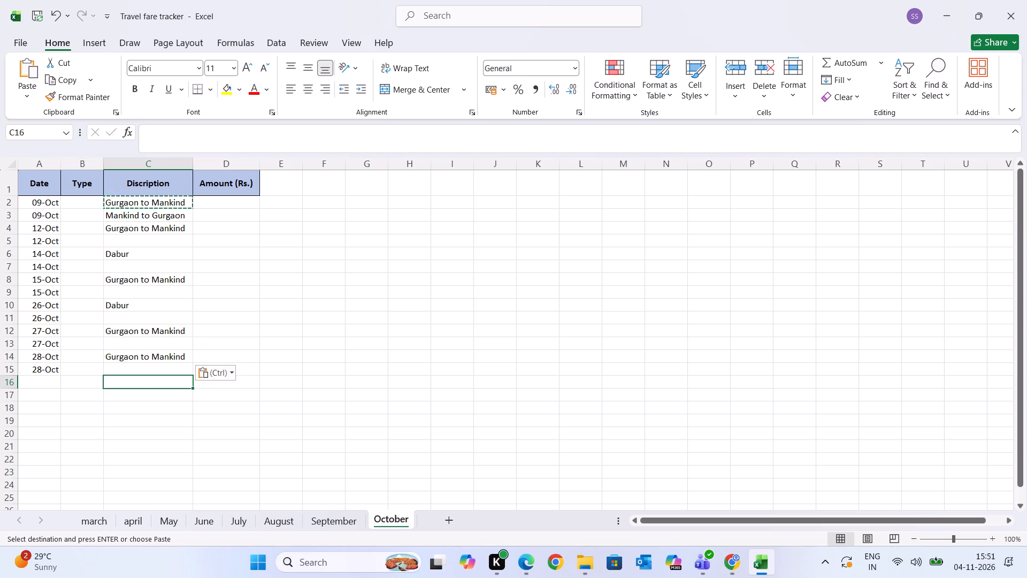
Copy the Mankind to Gurgaon description from C3 into the blank Discription cells C5, C9, C13 and C15.
{"action": "left_click", "coordinate": [124, 217]}
{"action": "key", "text": "ctrl+c"}
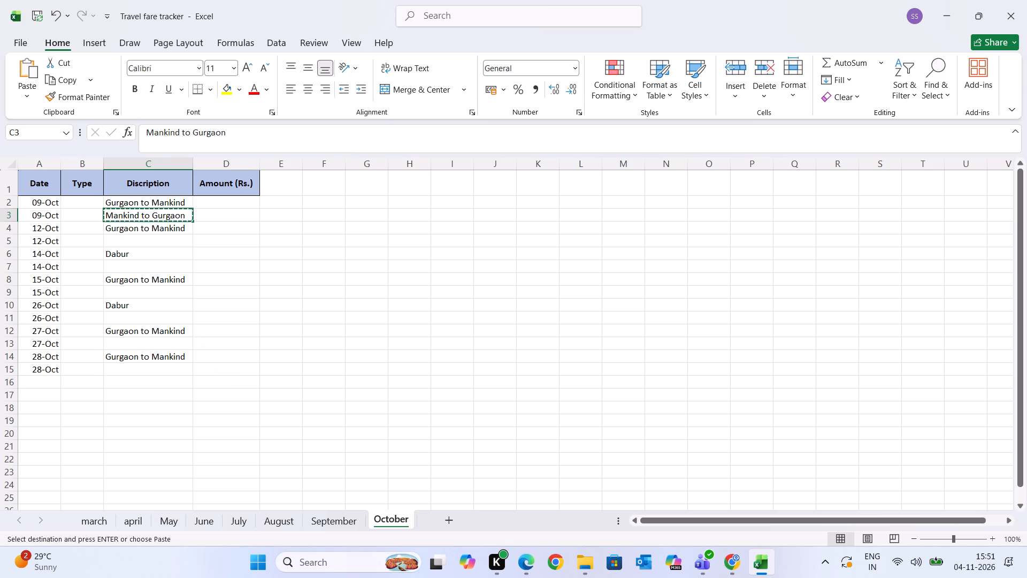
{"action": "left_click", "coordinate": [127, 292]}
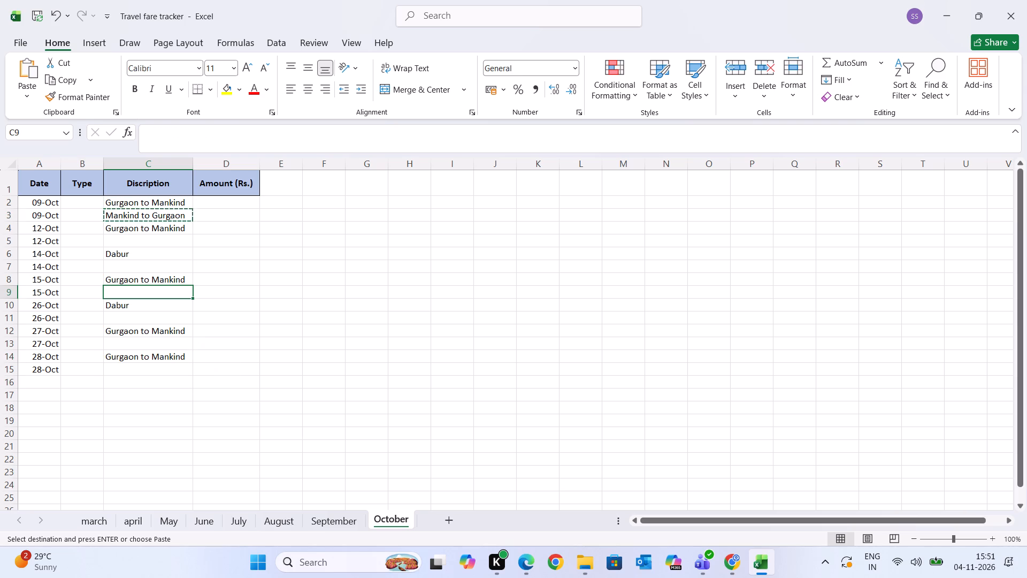
{"action": "key", "text": "ctrl+v"}
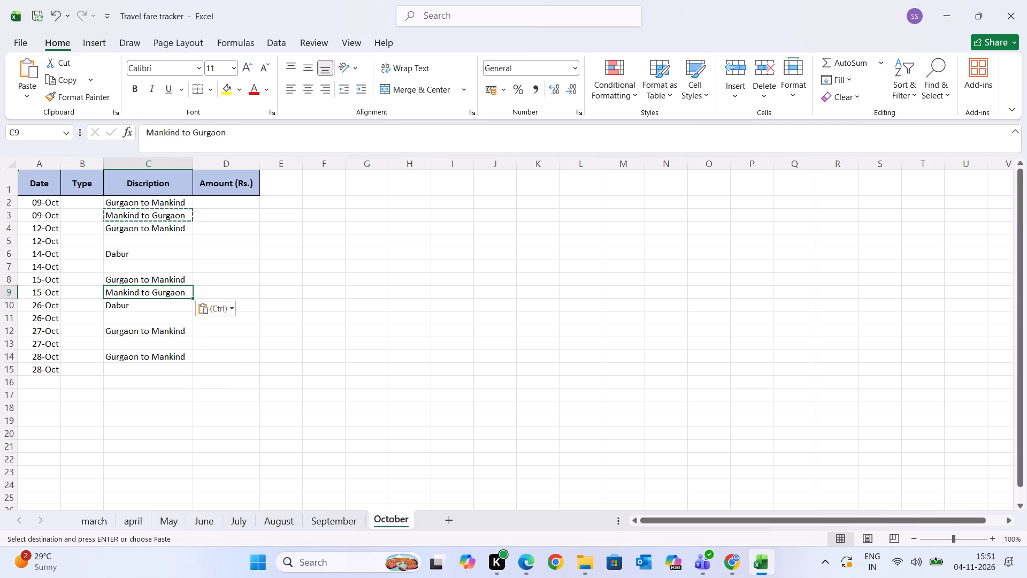
{"action": "left_click", "coordinate": [145, 242]}
{"action": "key", "text": "ctrl+v"}
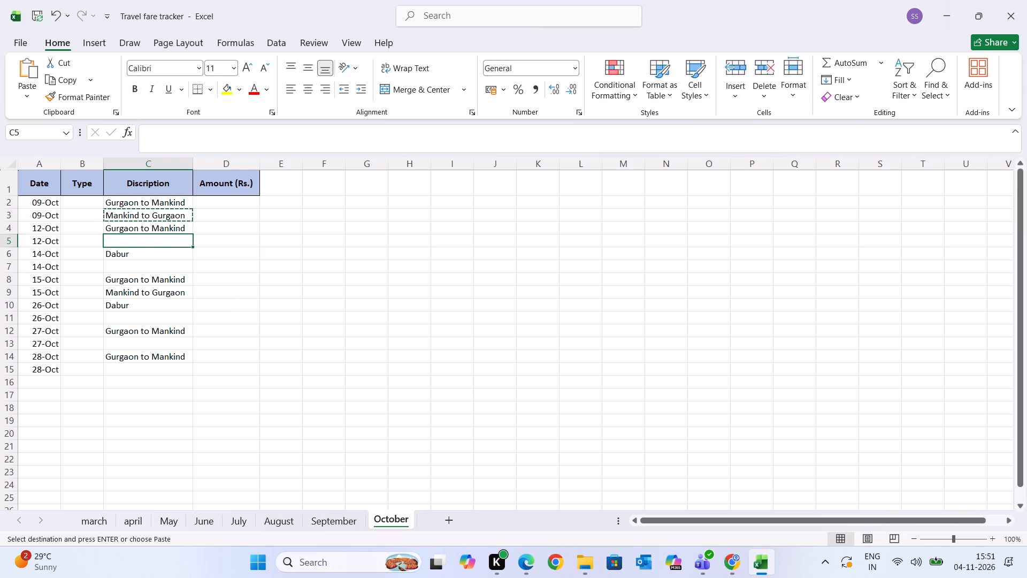
{"action": "left_click", "coordinate": [137, 344]}
{"action": "key", "text": "ctrl+v"}
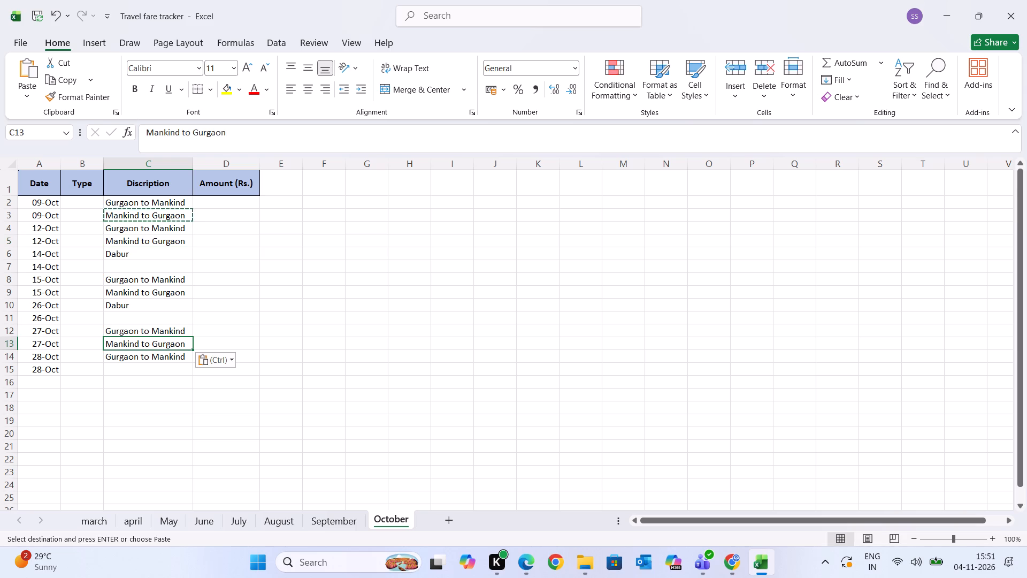
{"action": "left_click", "coordinate": [132, 372]}
{"action": "key", "text": "ctrl+v"}
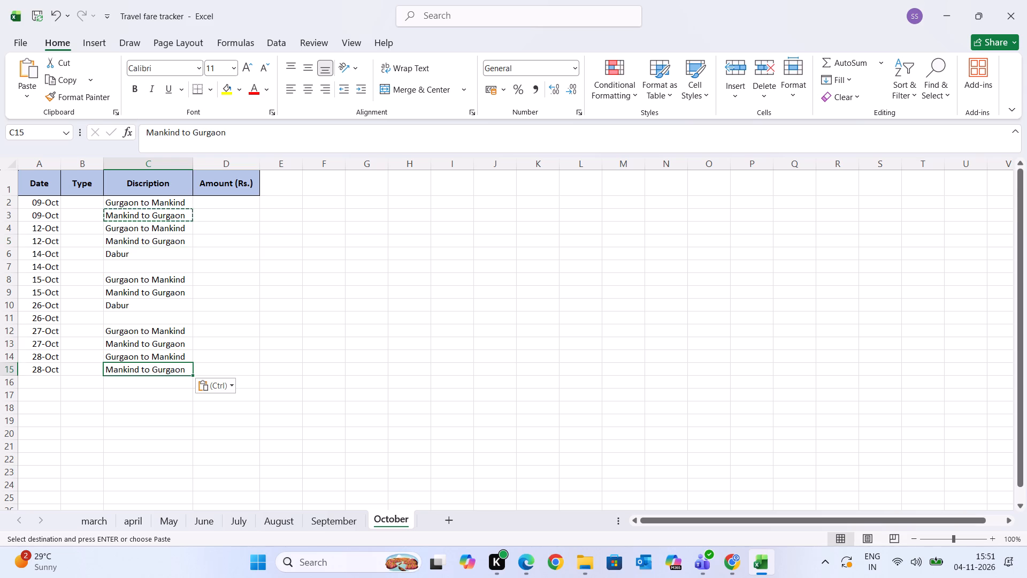
{"action": "left_click", "coordinate": [223, 283]}
For the two 14-Oct rows, replace C6 with Gurgaon to Dabur and enter Dabur to Gurgaon in C7.
{"action": "double_click", "coordinate": [152, 253]}
{"action": "key", "text": "BackSpace"}
{"action": "key", "text": "BackSpace"}
{"action": "key", "text": "BackSpace"}
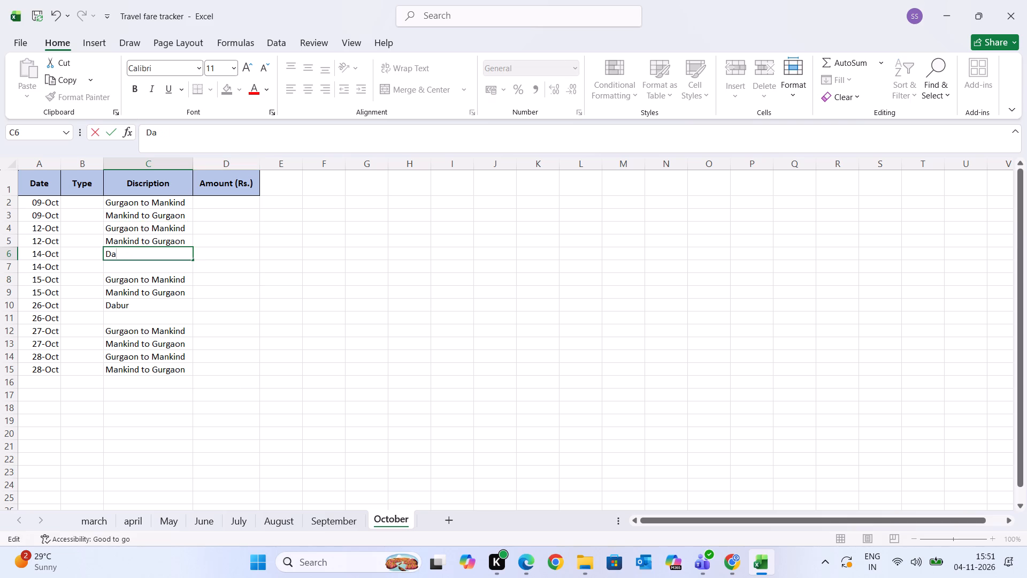
{"action": "key", "text": "BackSpace"}
{"action": "key", "text": "BackSpace"}
{"action": "type", "text": "Gurgaon to F"}
{"action": "key", "text": "BackSpace"}
{"action": "type", "text": "Dabur"}
{"action": "key", "text": "Return"}
{"action": "type", "text": "Dabur to Gura"}
{"action": "key", "text": "BackSpace"}
{"action": "type", "text": "gaon"}
{"action": "key", "text": "Return"}
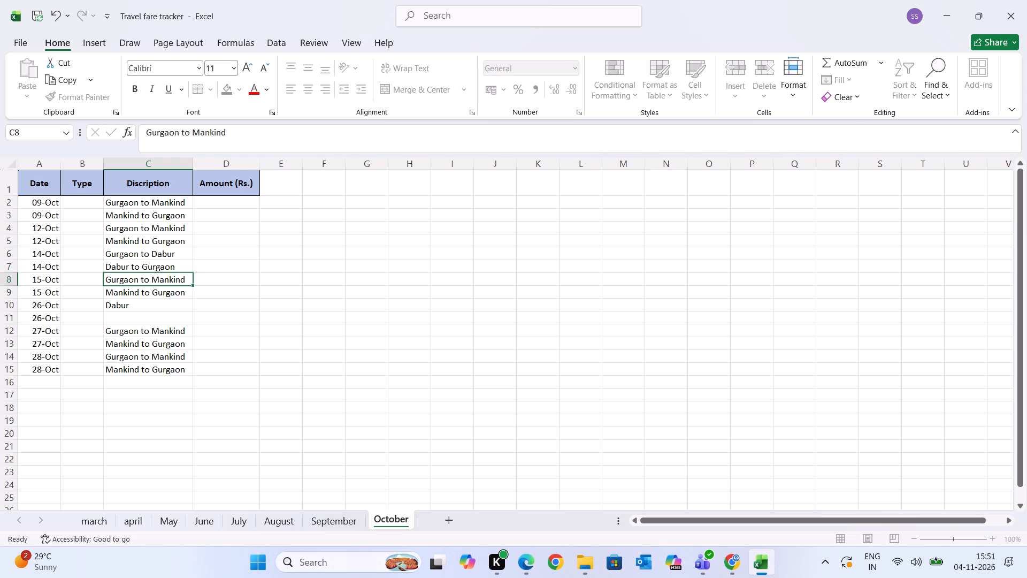
For the two 26-Oct rows, replace C10 with Gurgaon to Dabur and enter Dabur to Gurgaon in C11.
{"action": "key", "text": "Return"}
{"action": "key", "text": "Return"}
{"action": "key", "text": "BackSpace"}
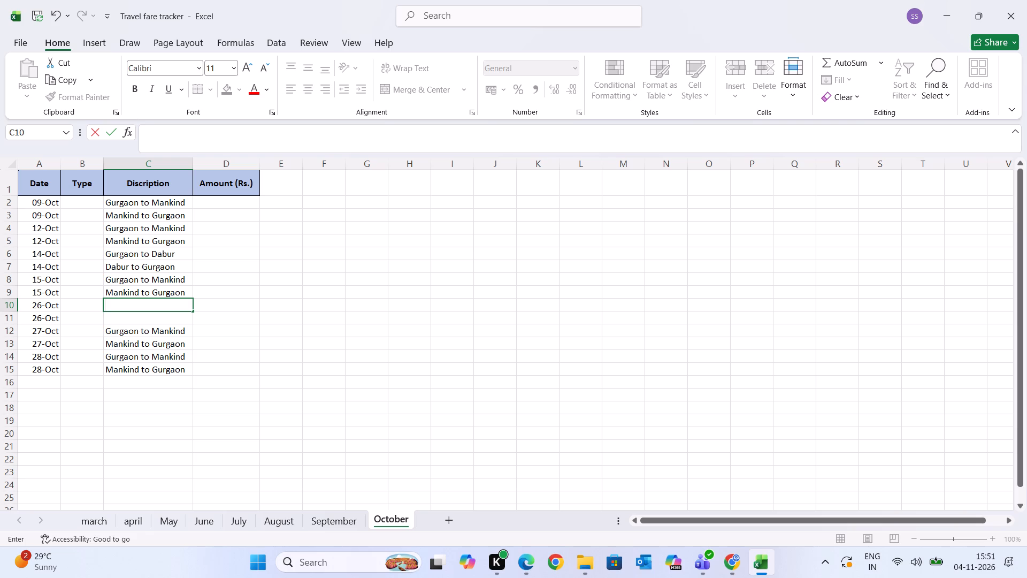
{"action": "type", "text": "Gurgaon to Dabur"}
{"action": "key", "text": "Return"}
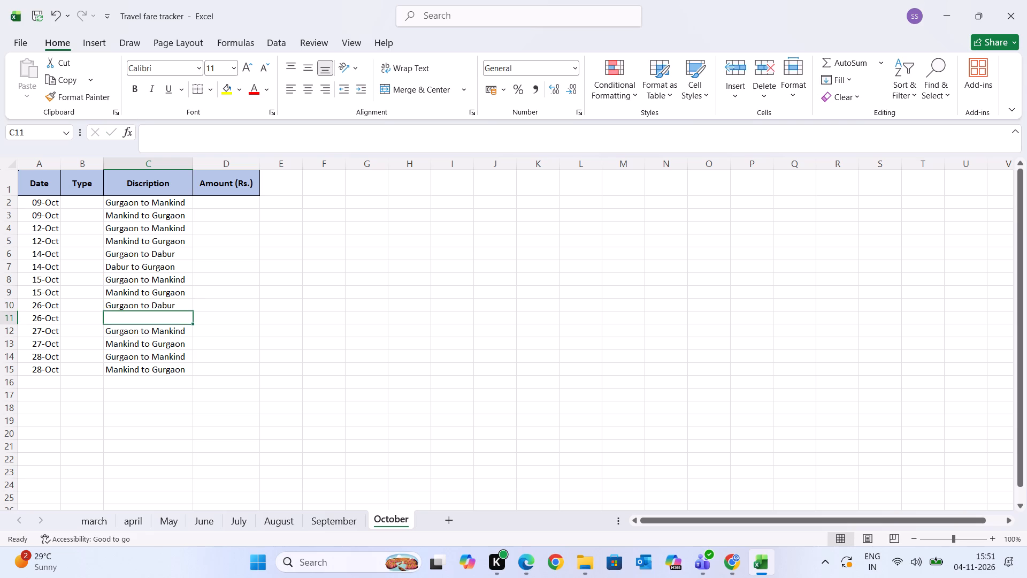
{"action": "type", "text": "Dabur o"}
{"action": "key", "text": "BackSpace"}
{"action": "type", "text": "to"}
{"action": "key", "text": "Return"}
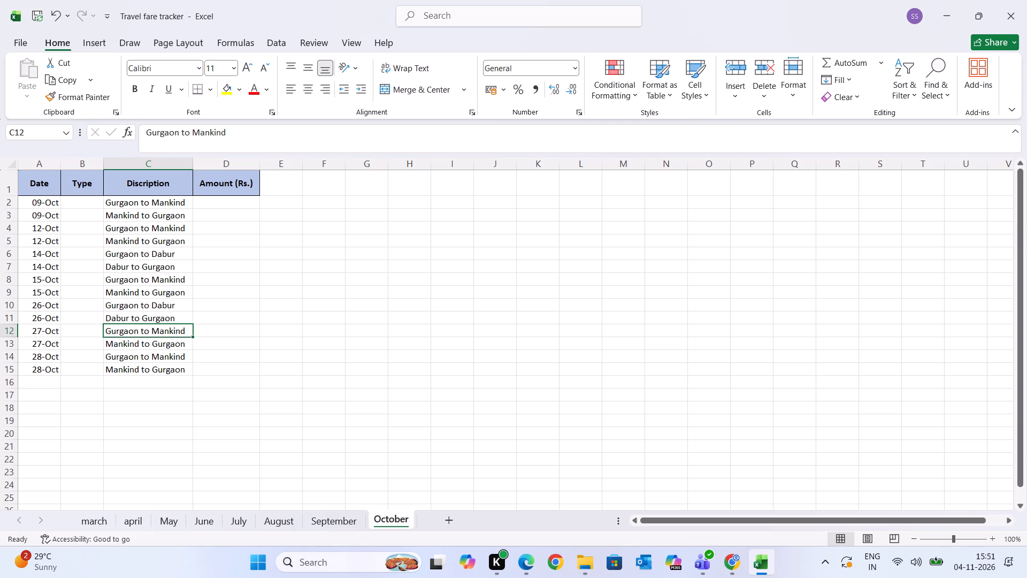
Enter Travel in Type cell B2 and fill it down through B15 for all the dated rows.
{"action": "left_click", "coordinate": [90, 203]}
{"action": "type", "text": "Travel"}
{"action": "key", "text": "Return"}
{"action": "left_click", "coordinate": [90, 203]}
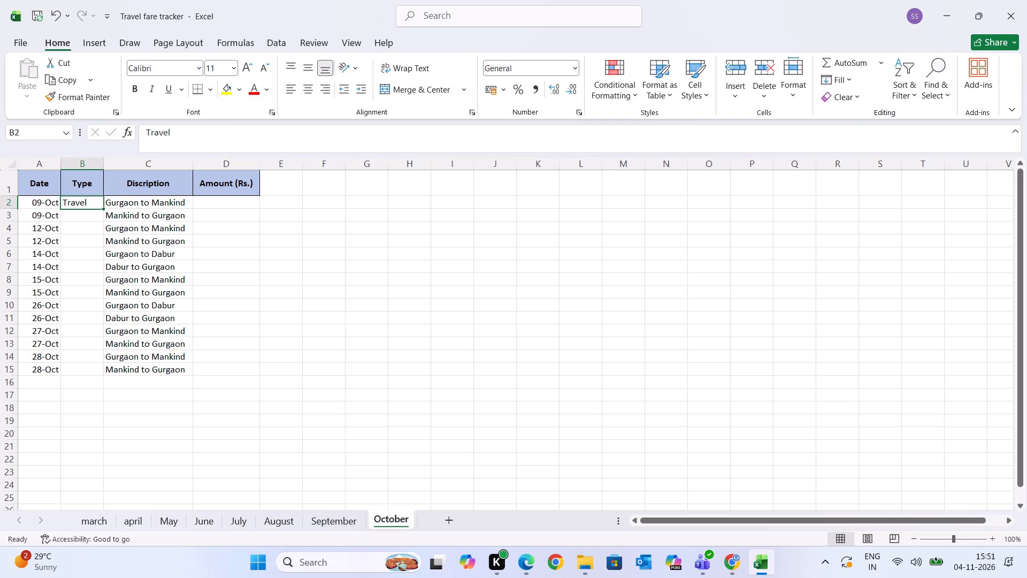
{"action": "left_click_drag", "start_coordinate": [104, 208], "coordinate": [95, 375]}
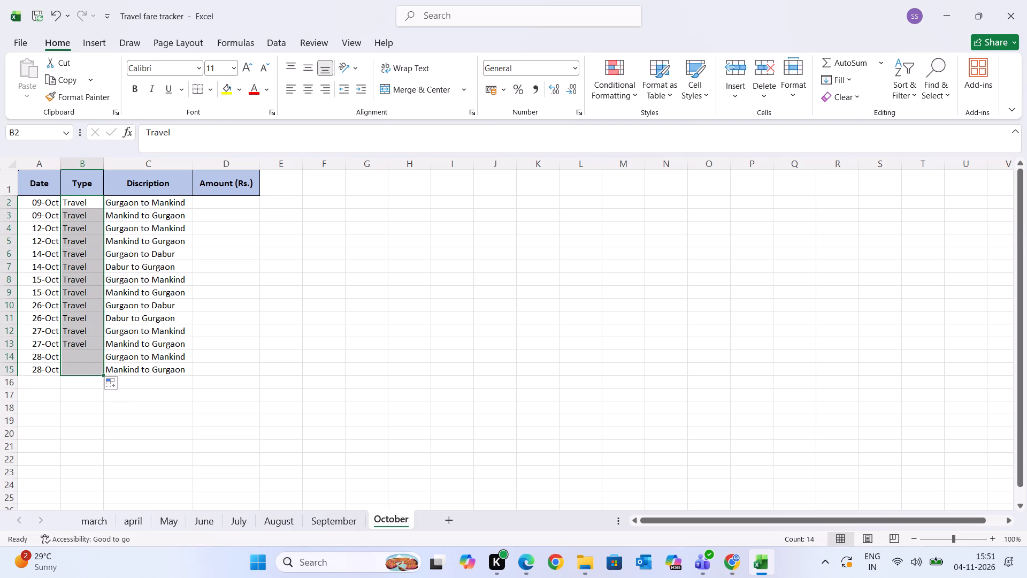
Select Amount (Rs.) cell D2 in the first 09-Oct row.
{"action": "left_click", "coordinate": [239, 201]}
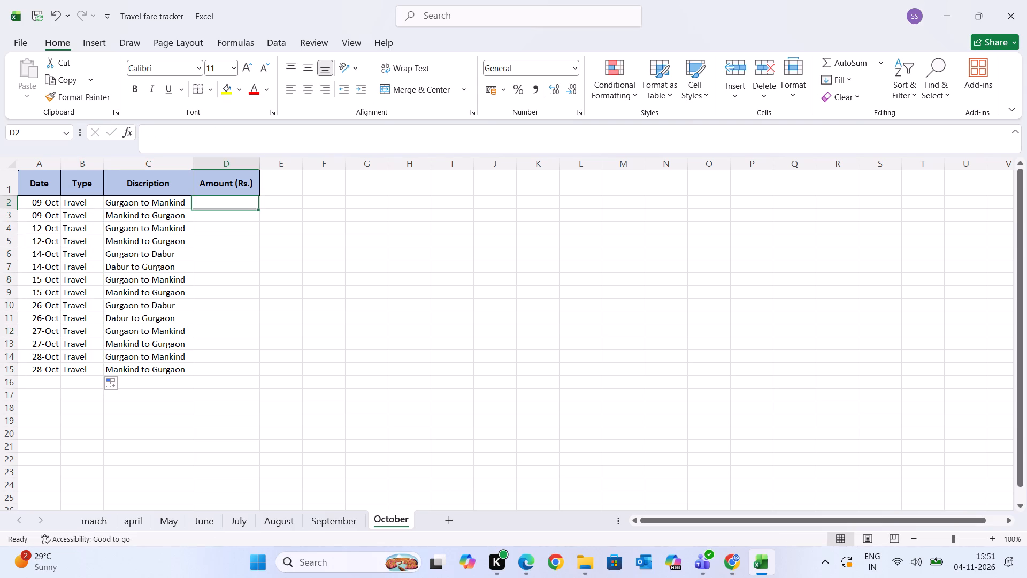
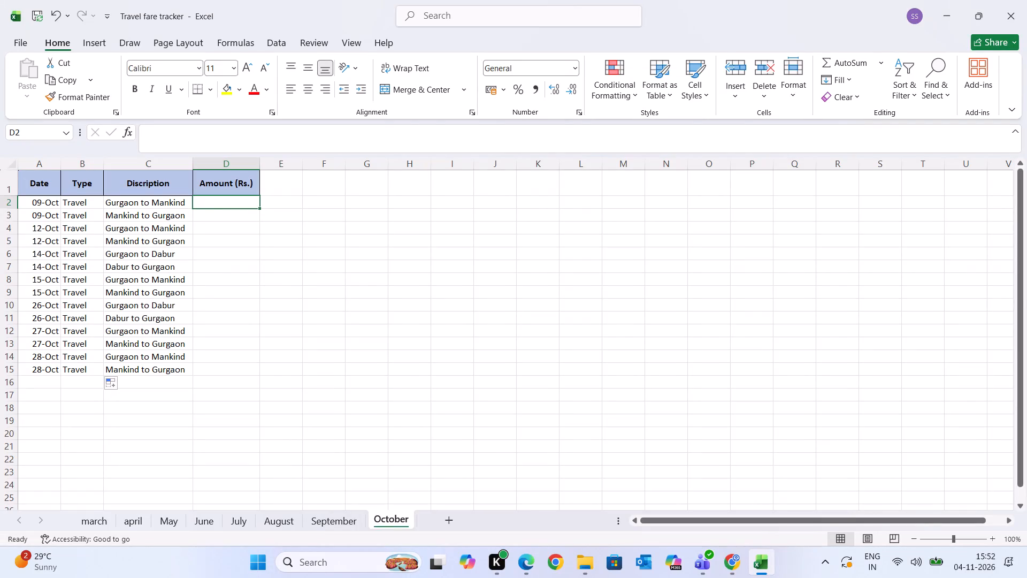
Enter the fares 510, 506, 502 and 501 in Amount (Rs.) cells D2 through D5 for the 09-Oct and 12-Oct trips.
{"action": "double_click", "coordinate": [219, 200]}
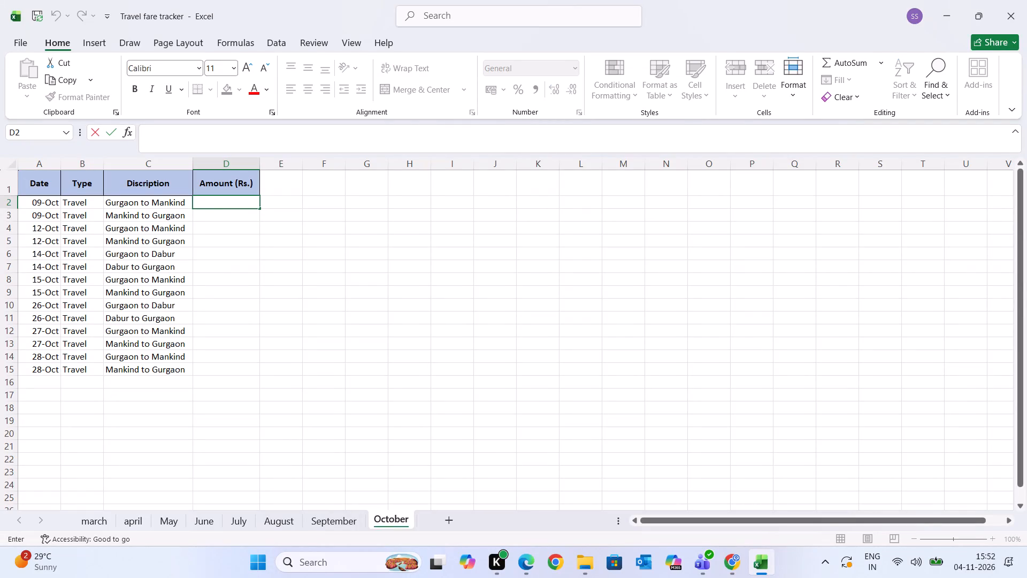
{"action": "type", "text": "510"}
{"action": "key", "text": "Return"}
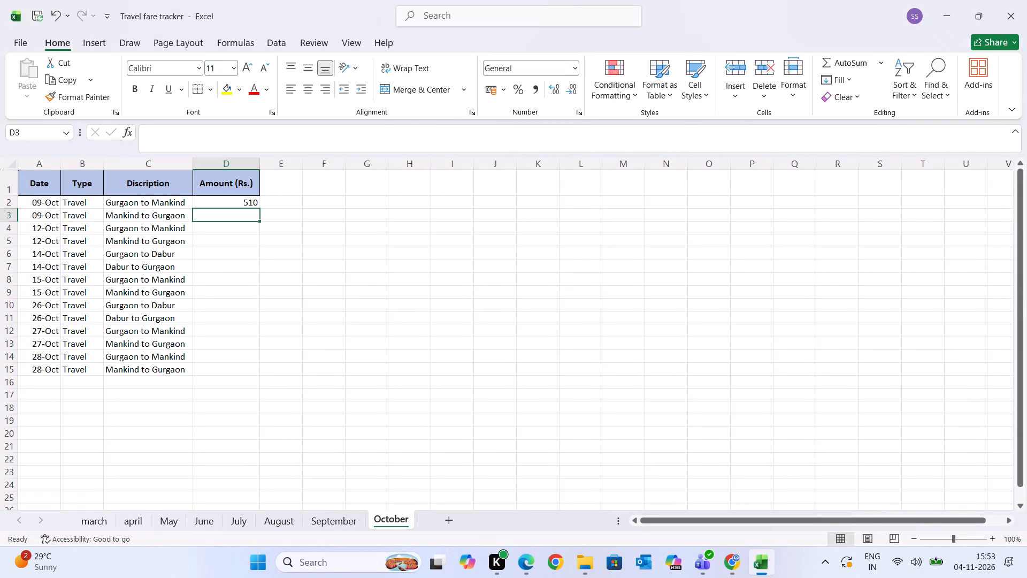
{"action": "type", "text": "506"}
{"action": "key", "text": "Return"}
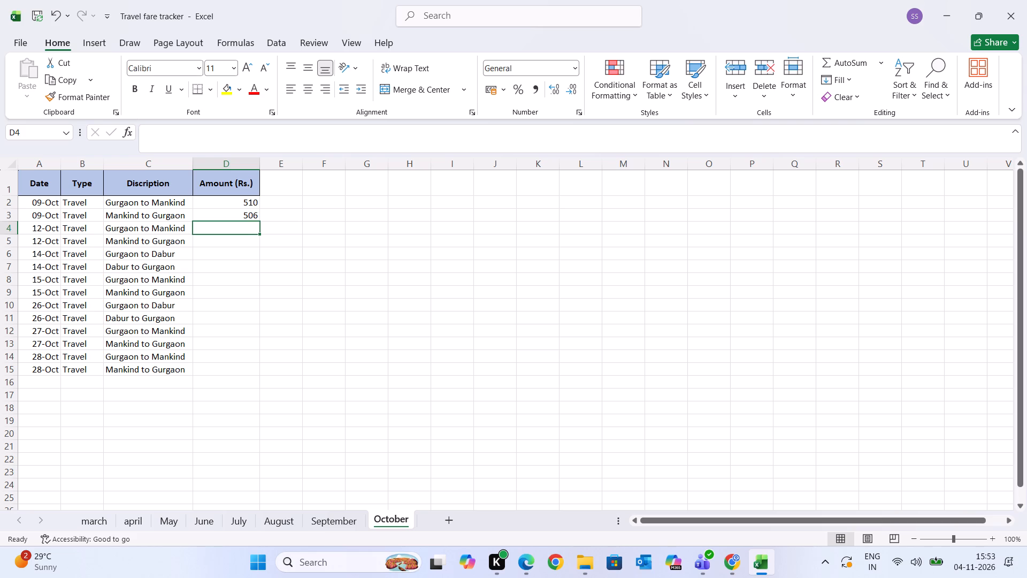
{"action": "type", "text": "502"}
{"action": "key", "text": "Return"}
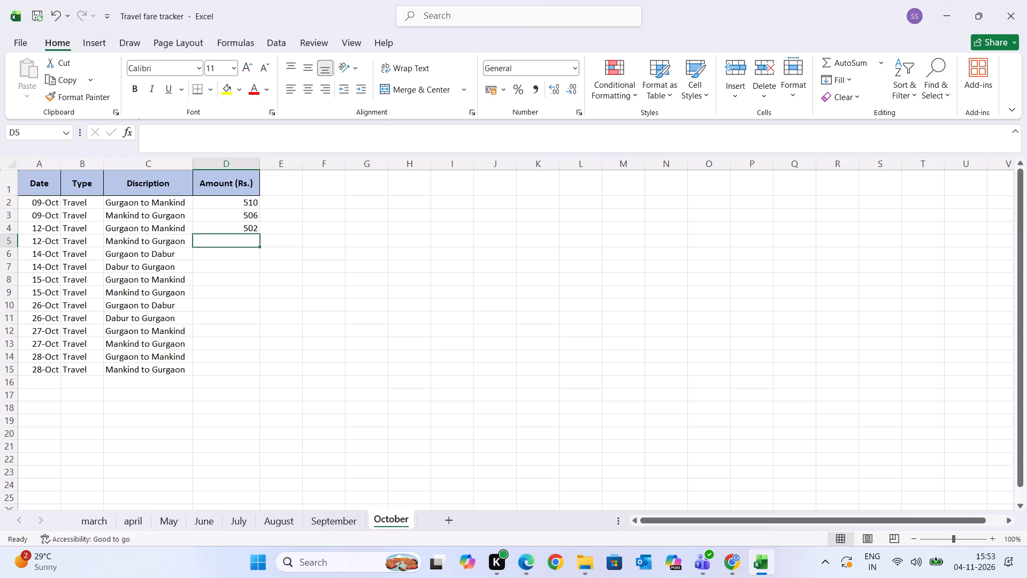
{"action": "type", "text": "501"}
{"action": "key", "text": "Return"}
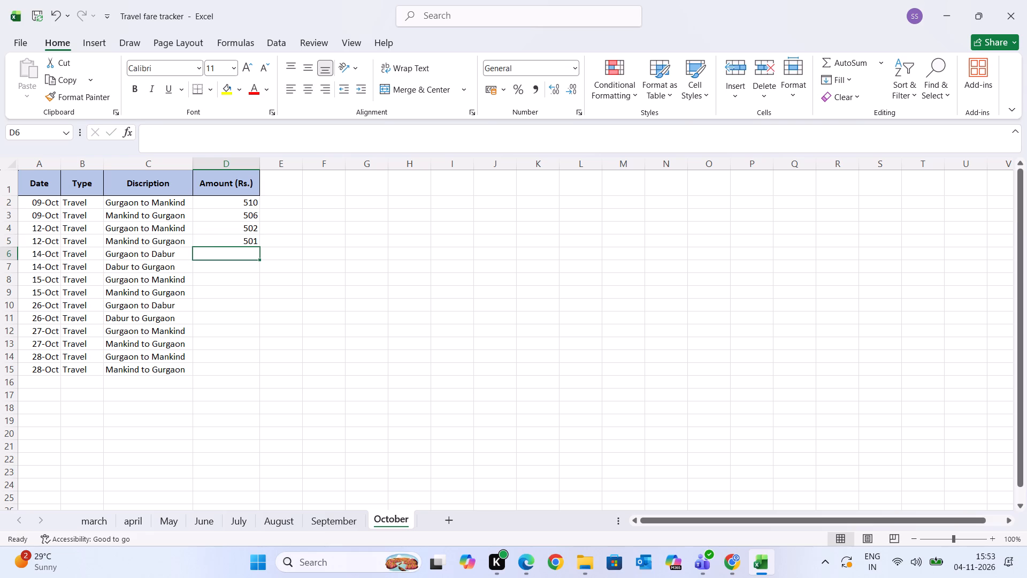
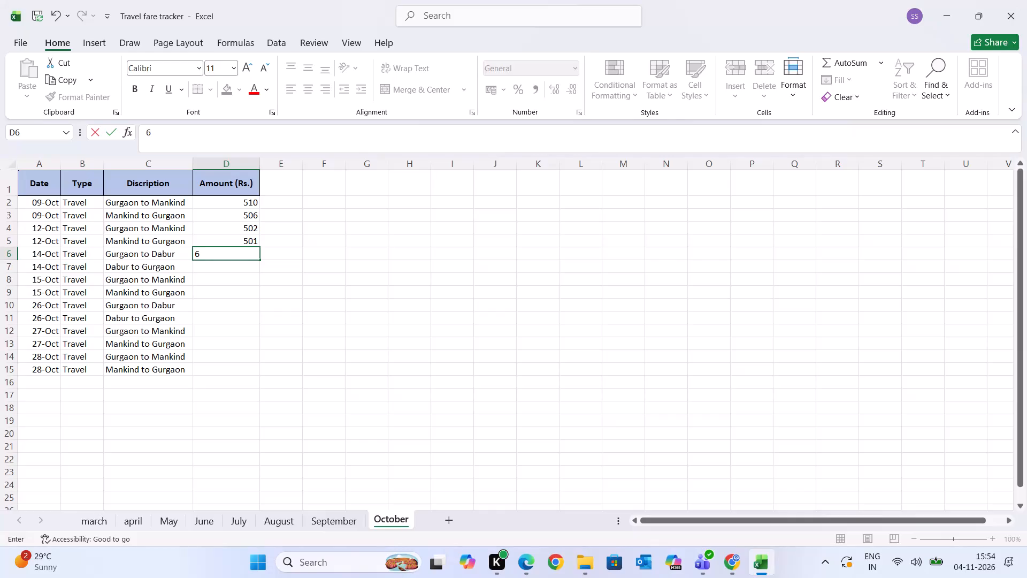
Enter the 14-Oct fares in the Amount (Rs.) column: 676 in D6 and 719 in D7.
{"action": "type", "text": "76"}
{"action": "key", "text": "Return"}
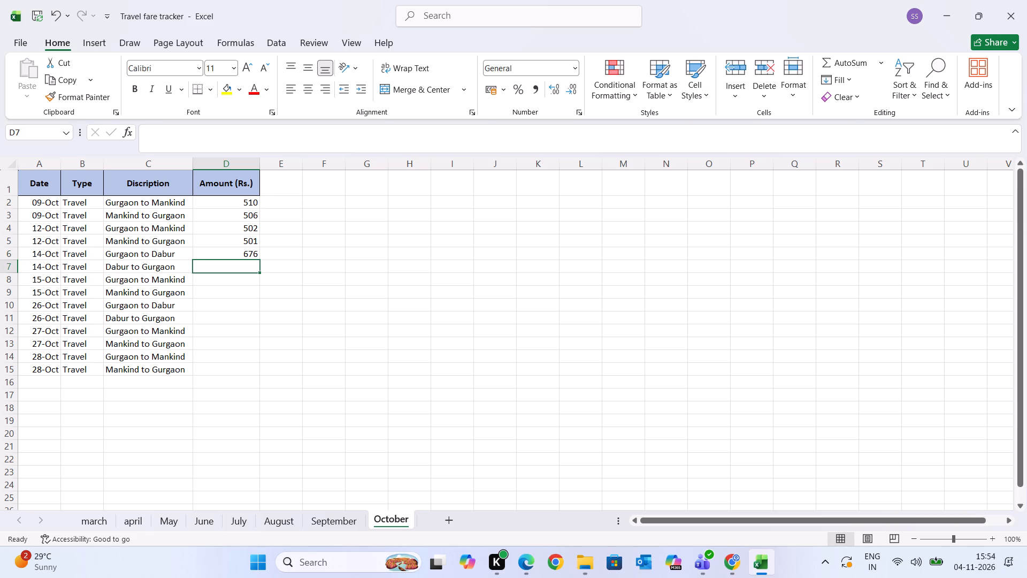
{"action": "key", "text": "7"}
{"action": "key", "text": "1"}
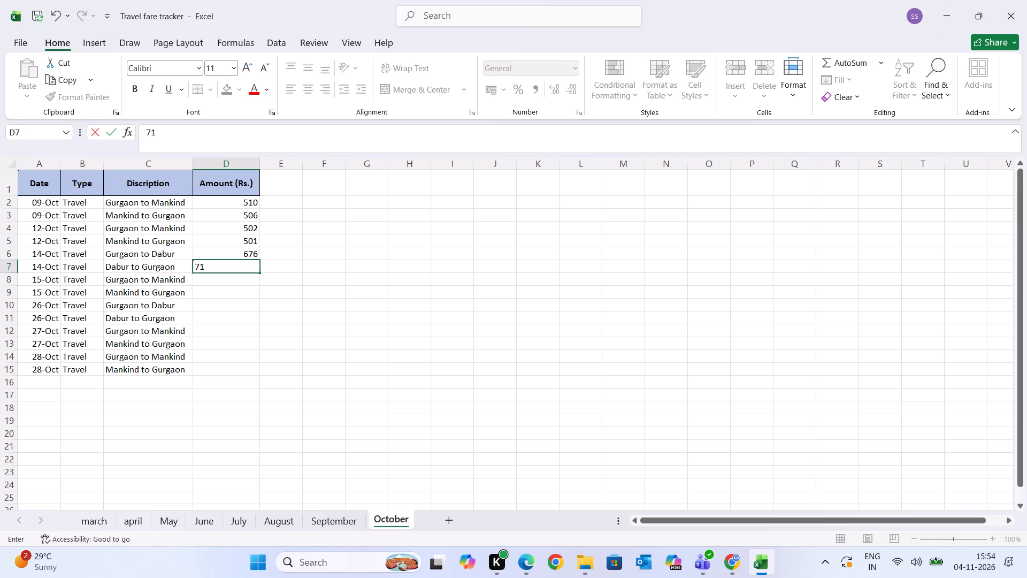
{"action": "key", "text": "9"}
{"action": "key", "text": "Return"}
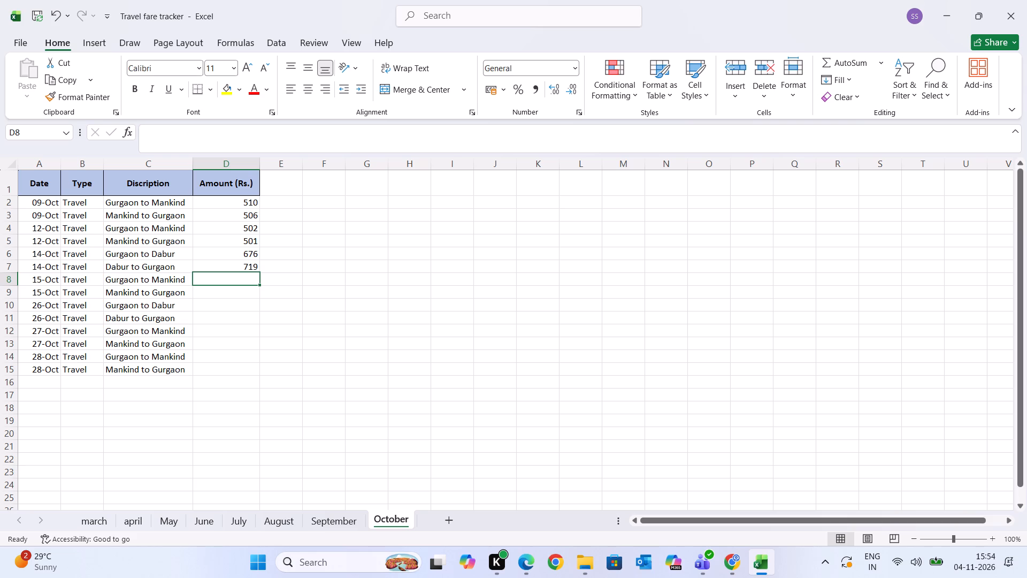
Enter the 15-Oct fares in the Amount (Rs.) column: 504 in D9 for the return trip and 458 in D8 for the outbound trip.
{"action": "key", "text": "Return"}
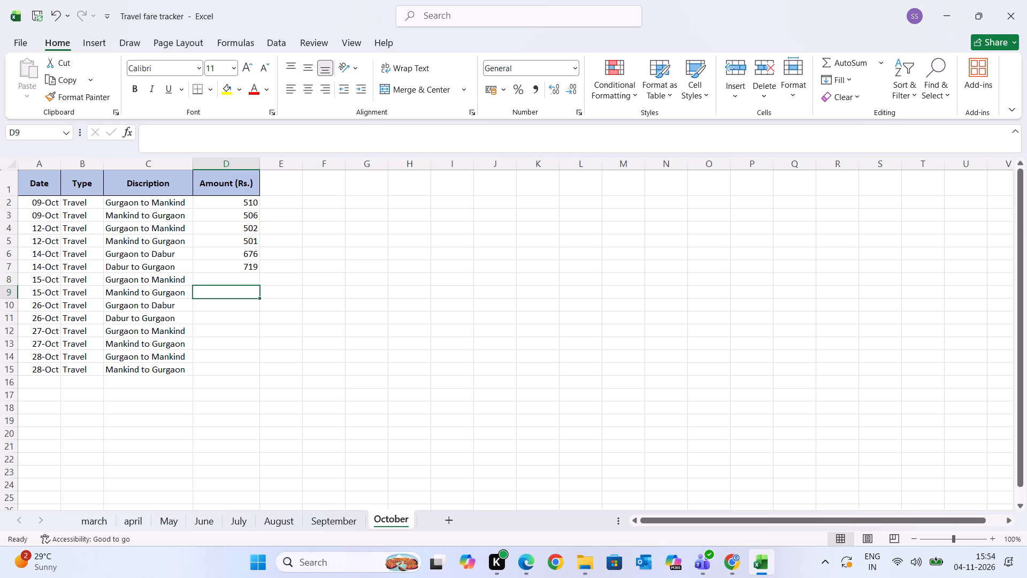
{"action": "type", "text": "504"}
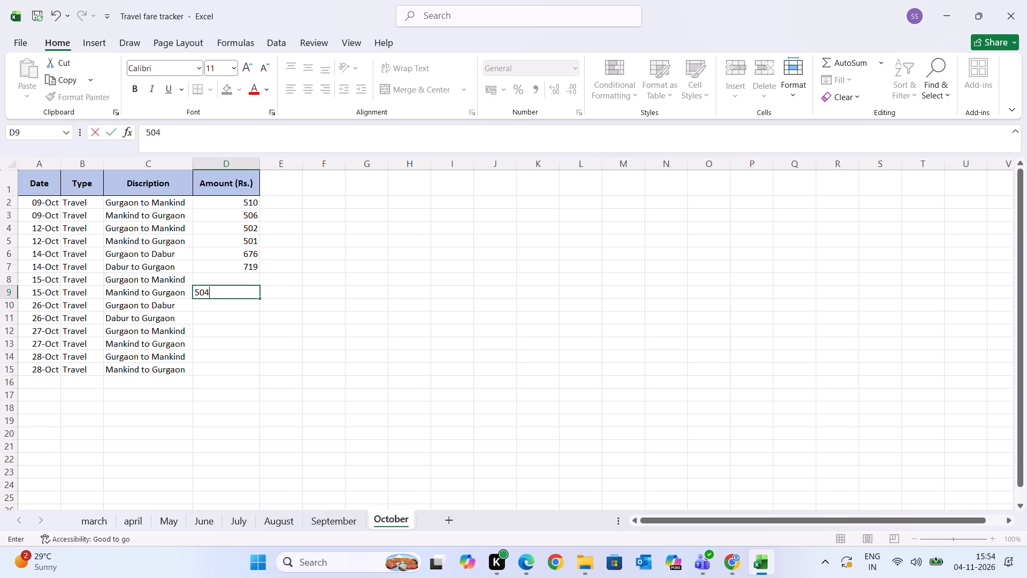
{"action": "key", "text": "Return"}
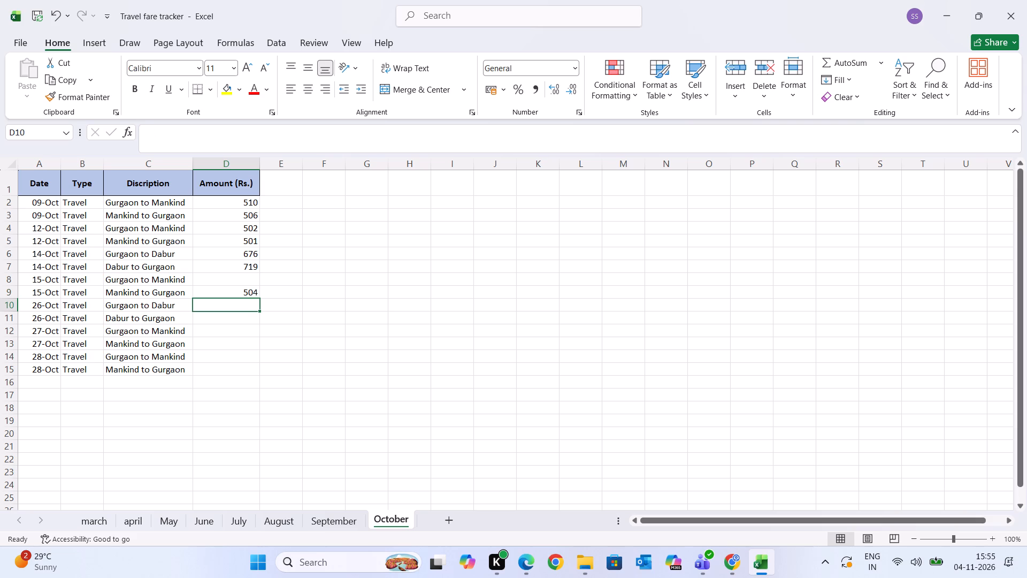
{"action": "key", "text": "Up"}
{"action": "key", "text": "Up"}
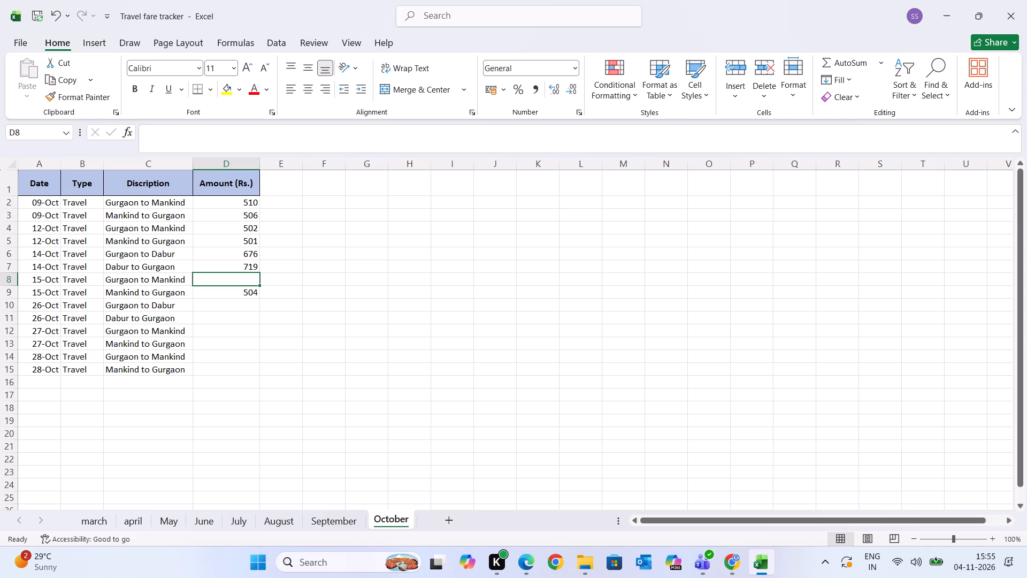
{"action": "key", "text": "Up"}
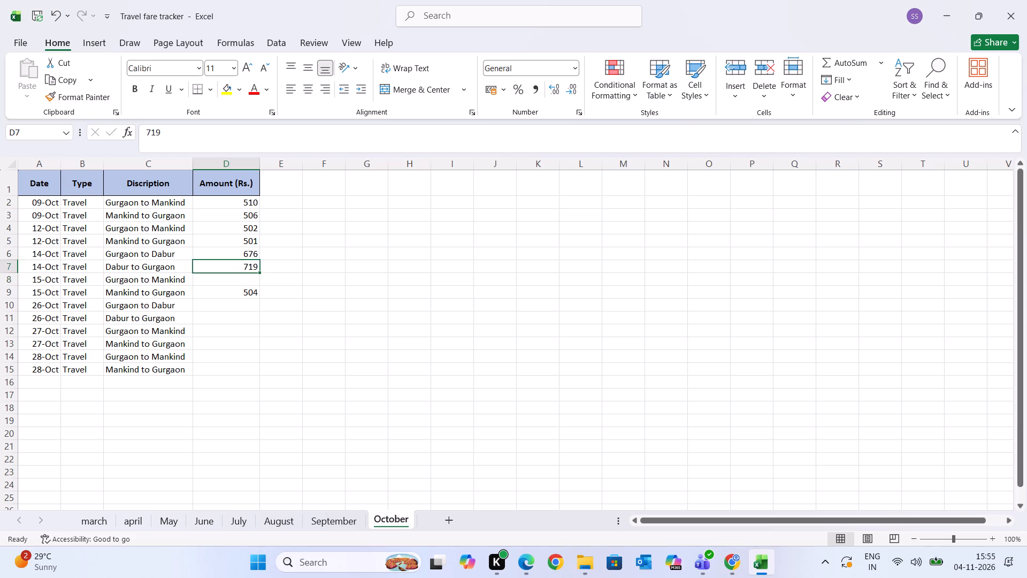
{"action": "key", "text": "Down"}
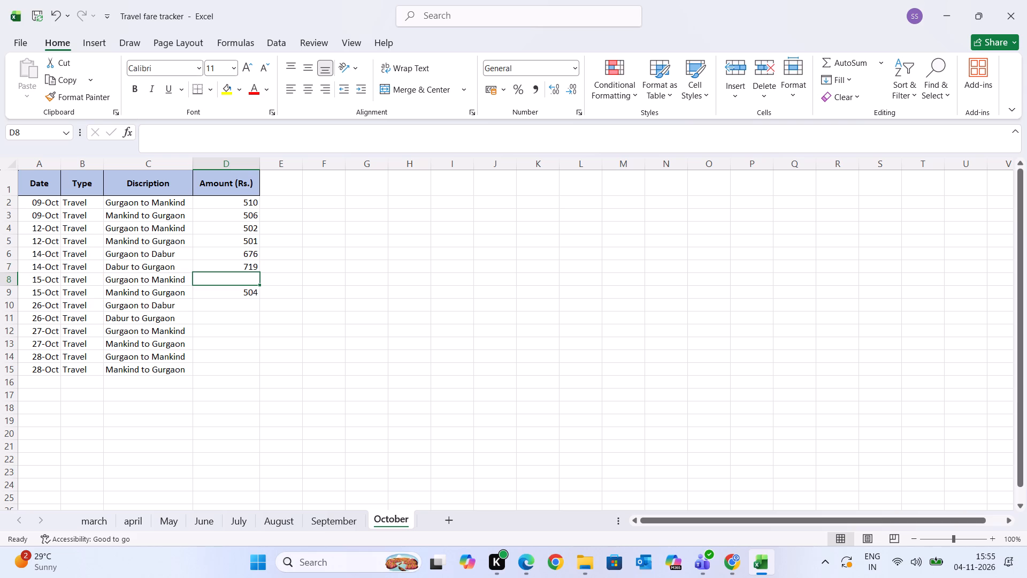
{"action": "type", "text": "45"}
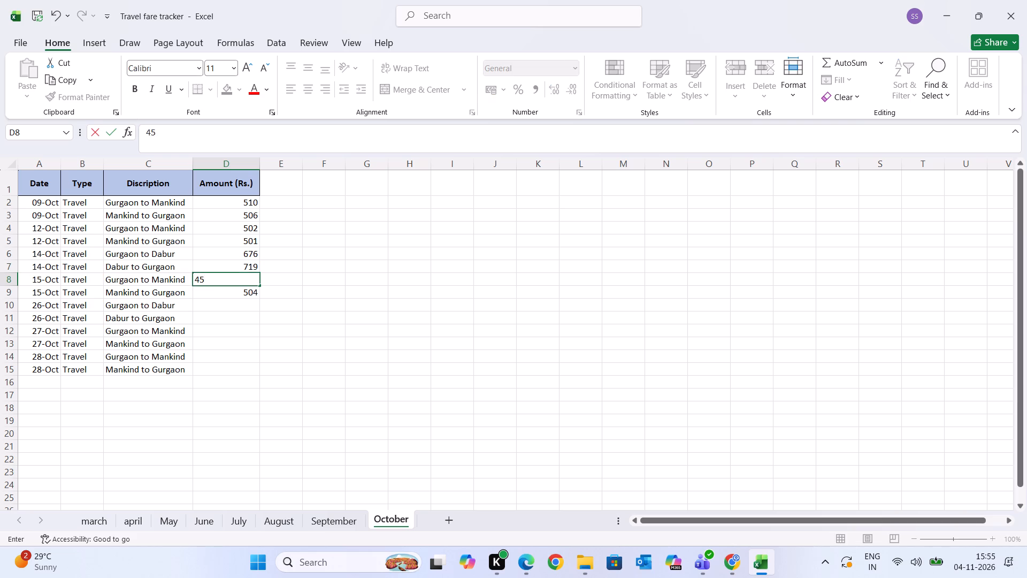
{"action": "key", "text": "8"}
{"action": "key", "text": "Return"}
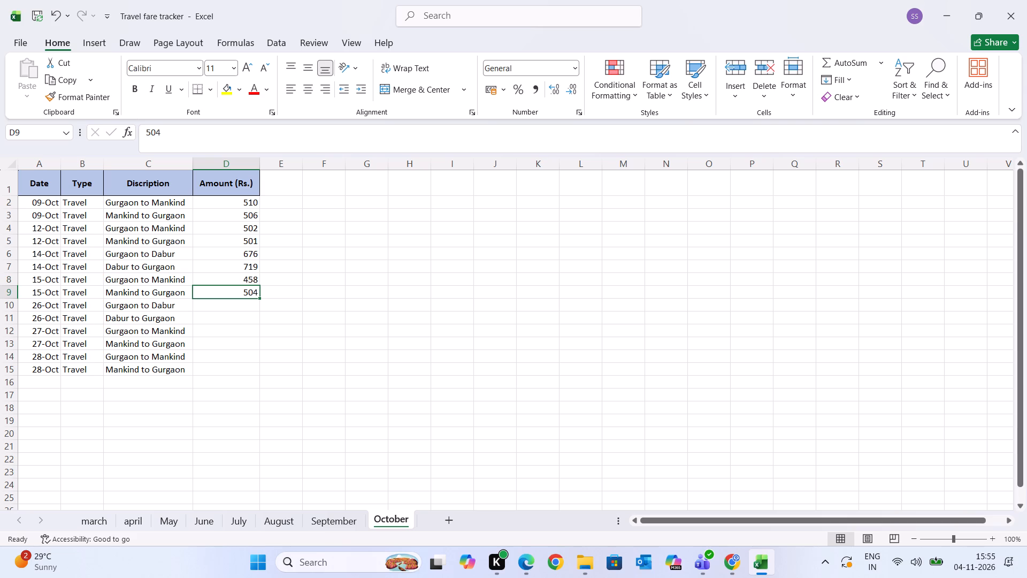
{"action": "key", "text": "Return"}
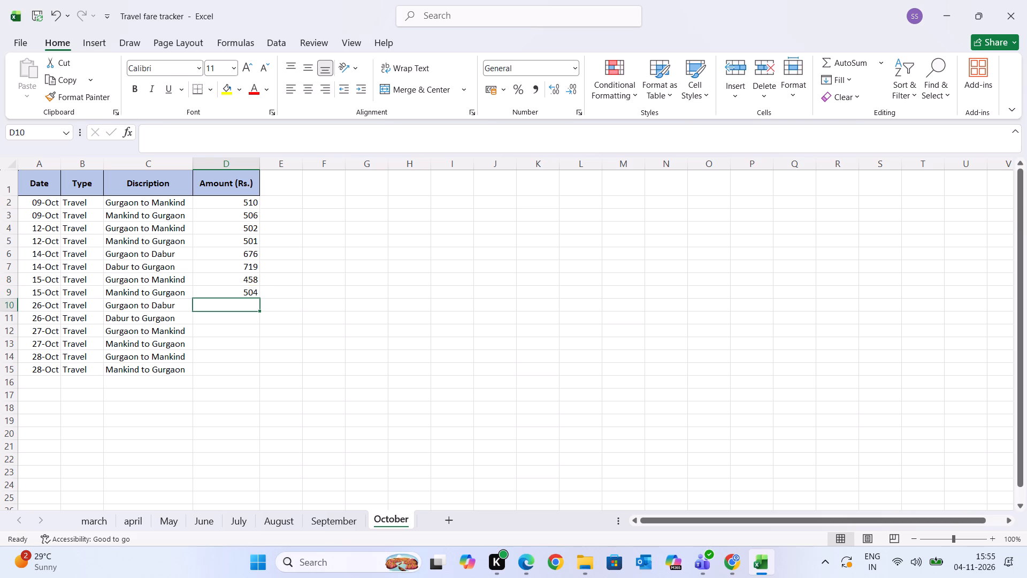
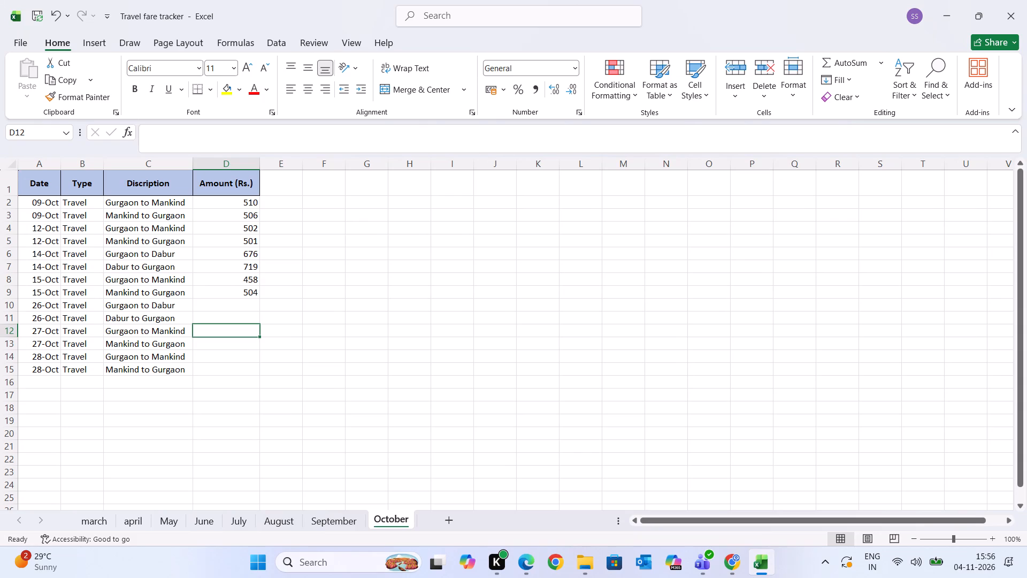
Enter the 27-Oct fares in the Amount (Rs.) column: 642 in D12 for the outbound trip and 511 in D13 for the return trip.
{"action": "type", "text": "642"}
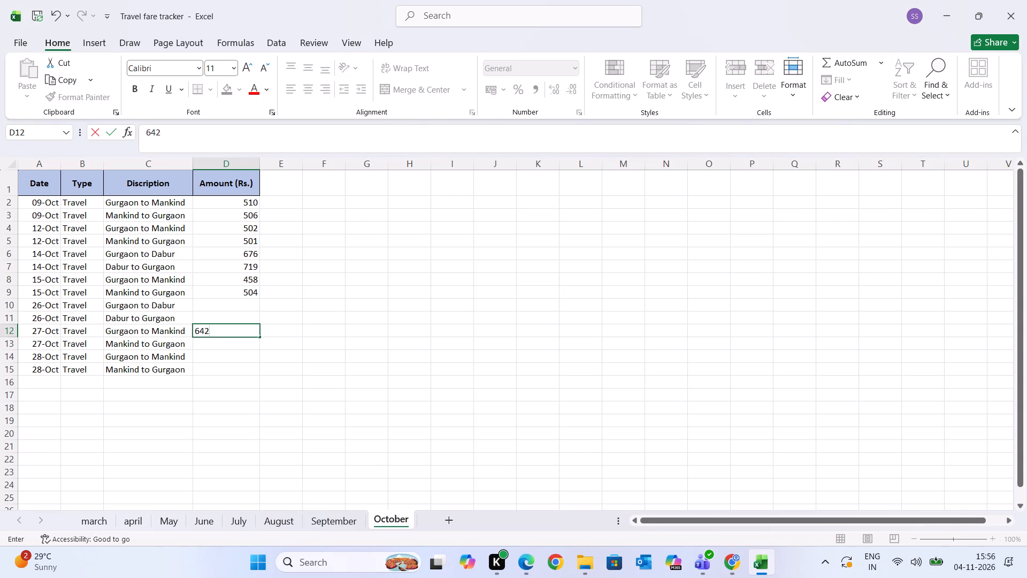
{"action": "key", "text": "Return"}
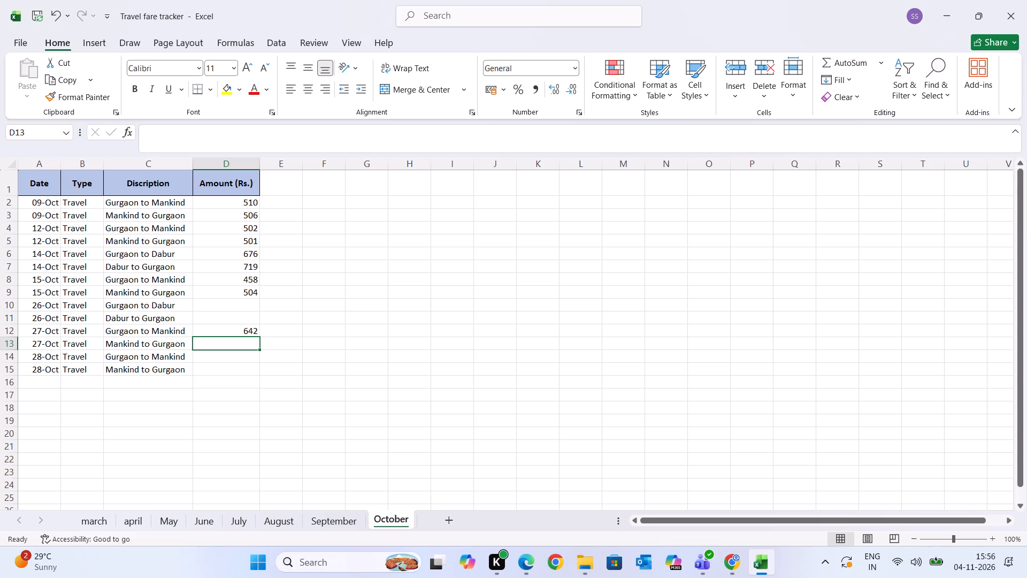
{"action": "key", "text": "5"}
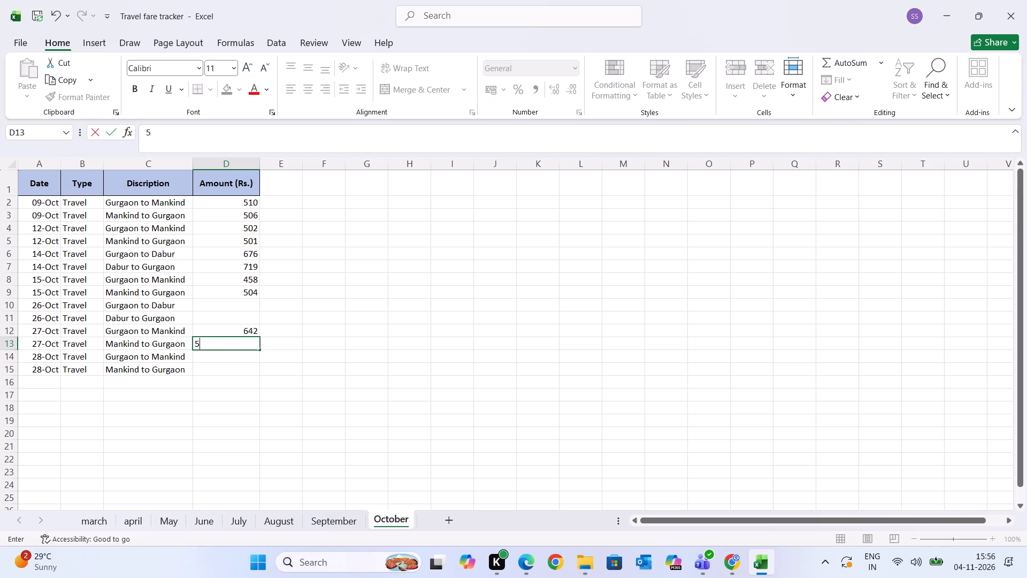
{"action": "type", "text": "11"}
{"action": "key", "text": "Down"}
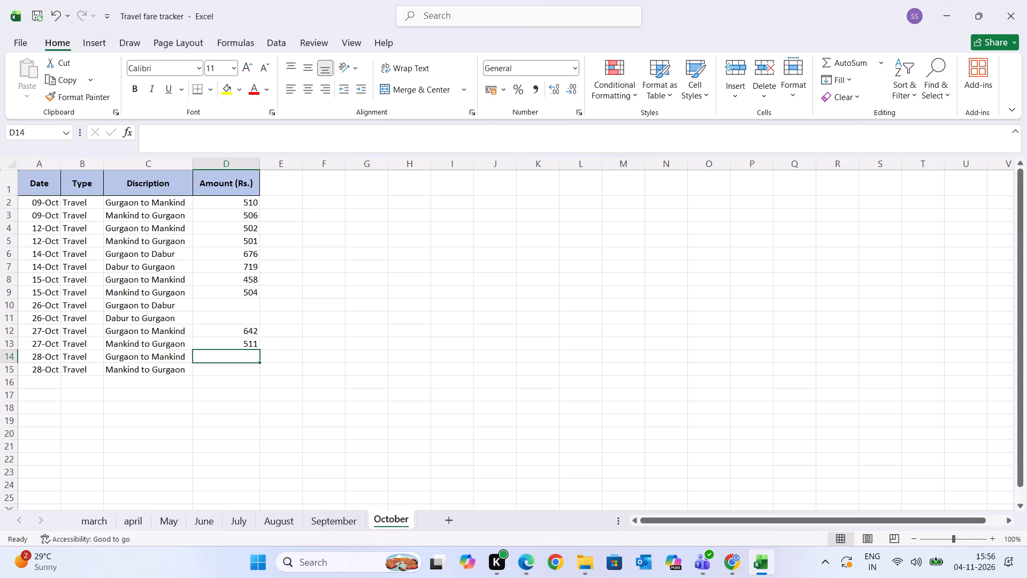
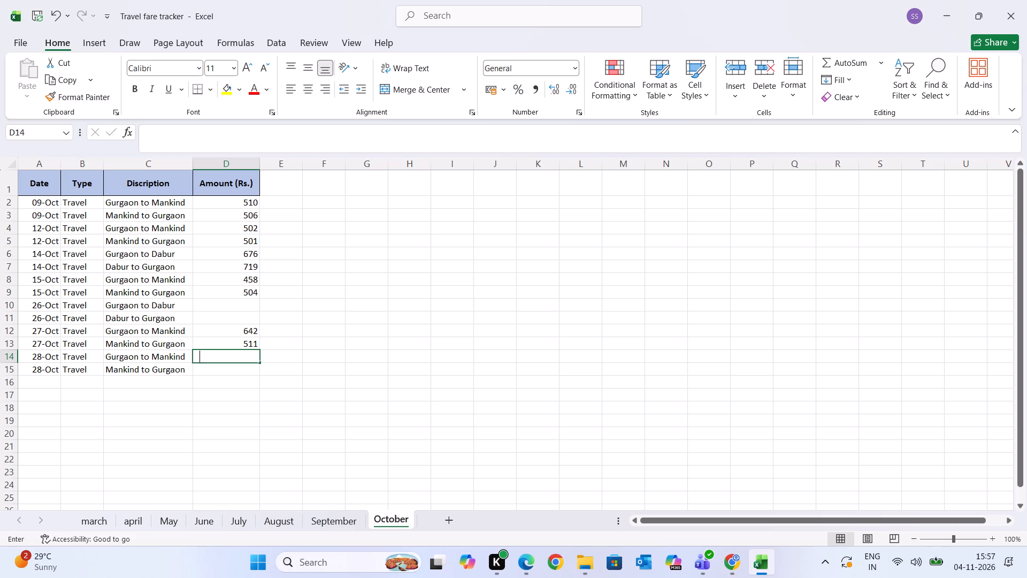
Enter the 28-Oct fares in the Amount (Rs.) column: 533 in D14 for the outbound trip and 506 in D15 for the return trip.
{"action": "type", "text": "33"}
{"action": "key", "text": "Return"}
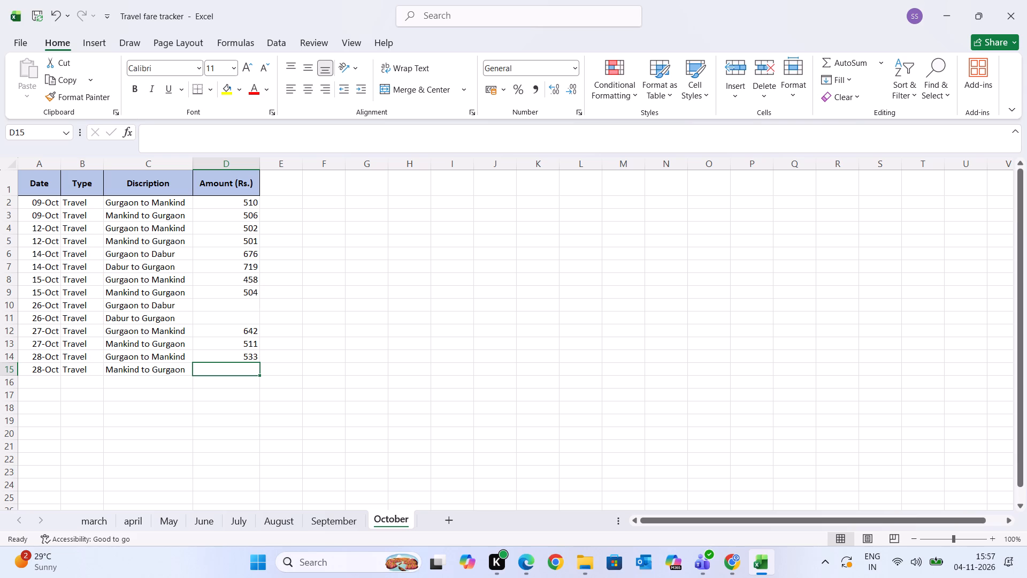
{"action": "type", "text": "506"}
{"action": "key", "text": "Return"}
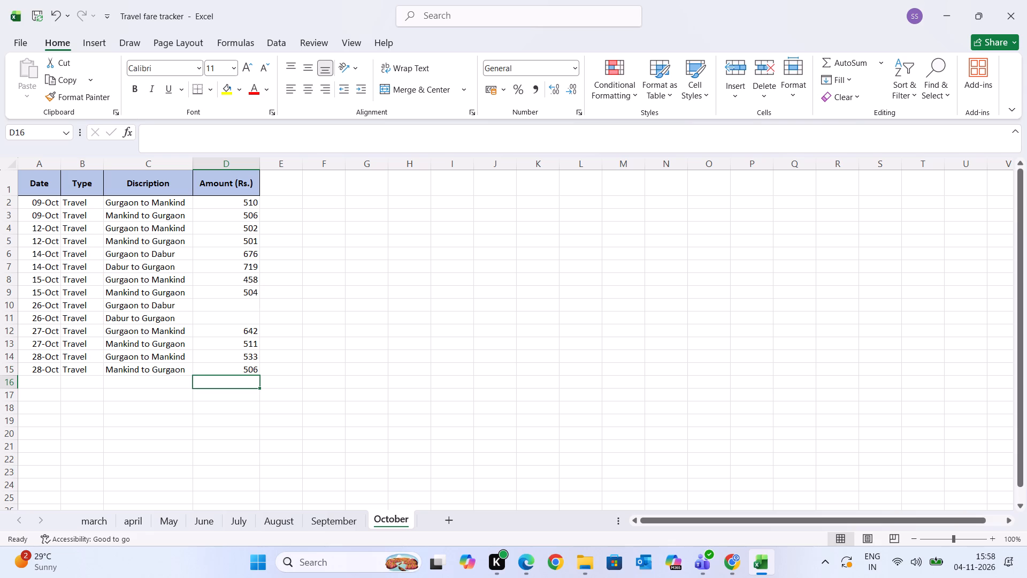
Fill in the missing 26-Oct fares: 866 in D10 for Gurgaon to Dabur and 719 in D11 for Dabur to Gurgaon.
{"action": "left_click", "coordinate": [243, 307]}
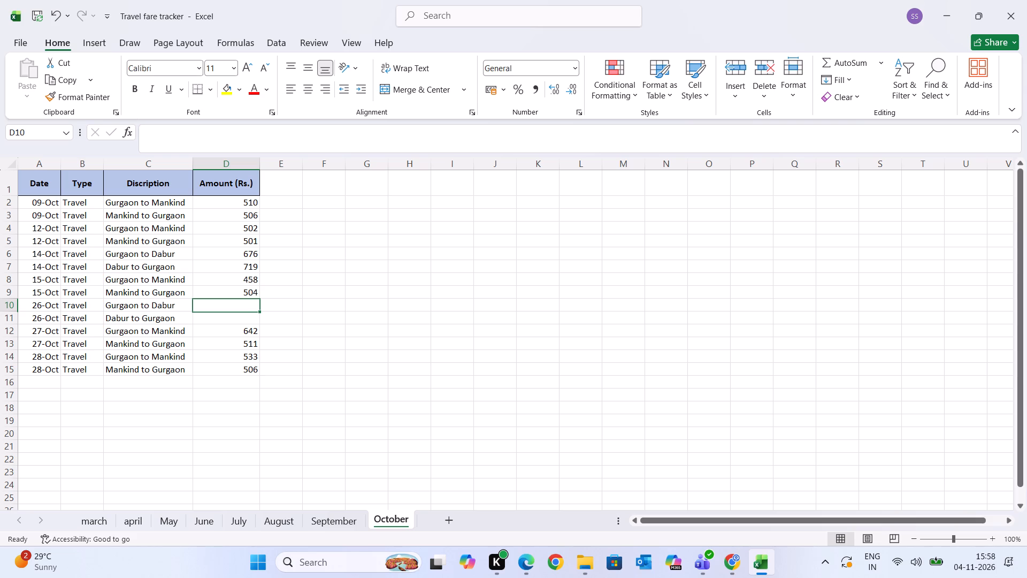
{"action": "type", "text": "866"}
{"action": "key", "text": "Return"}
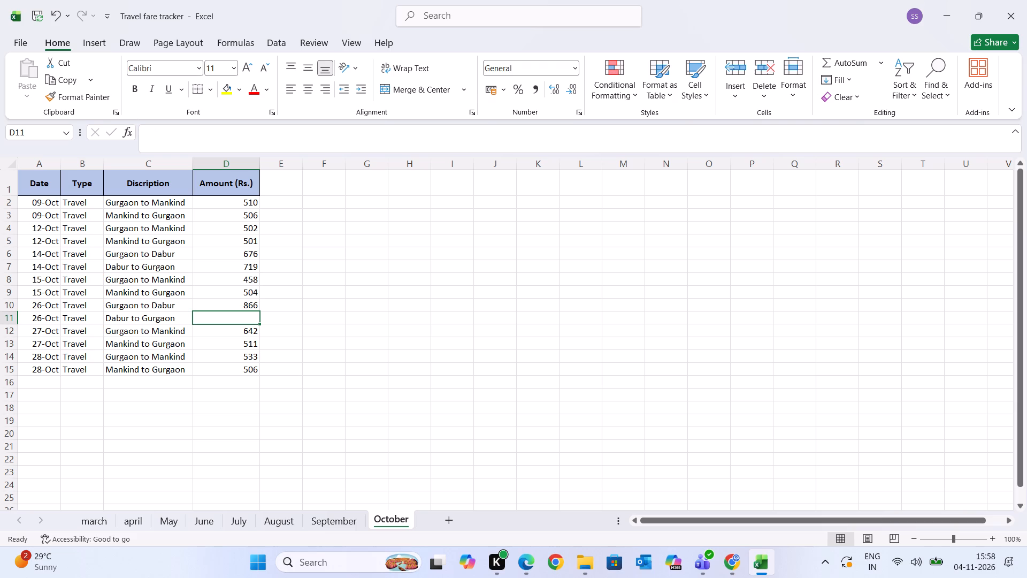
{"action": "type", "text": "71"}
{"action": "key", "text": "9"}
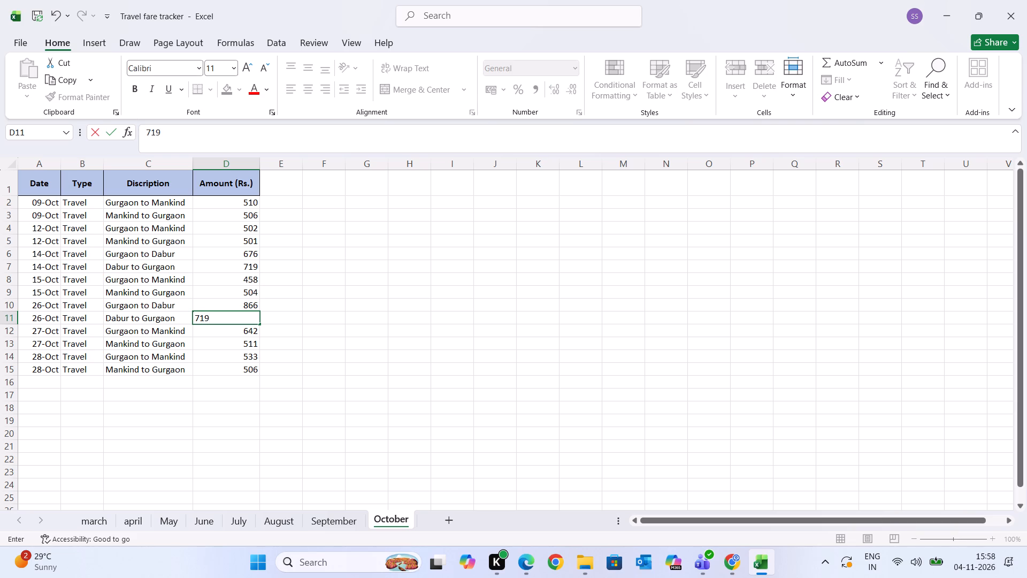
{"action": "key", "text": "Return"}
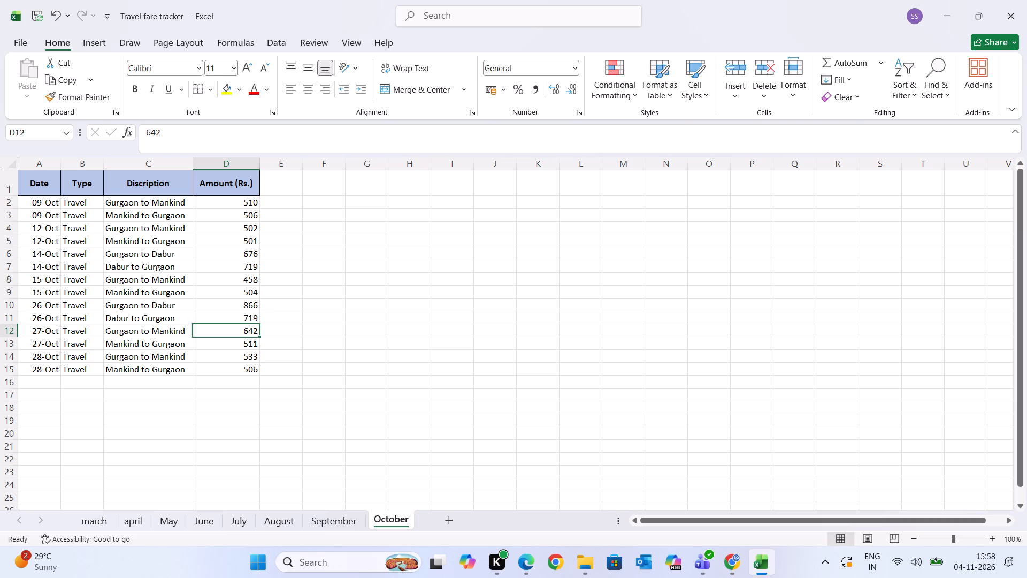
Check the count and sum of the October fares in D2:D15.
{"action": "left_click_drag", "start_coordinate": [250, 201], "coordinate": [224, 367]}
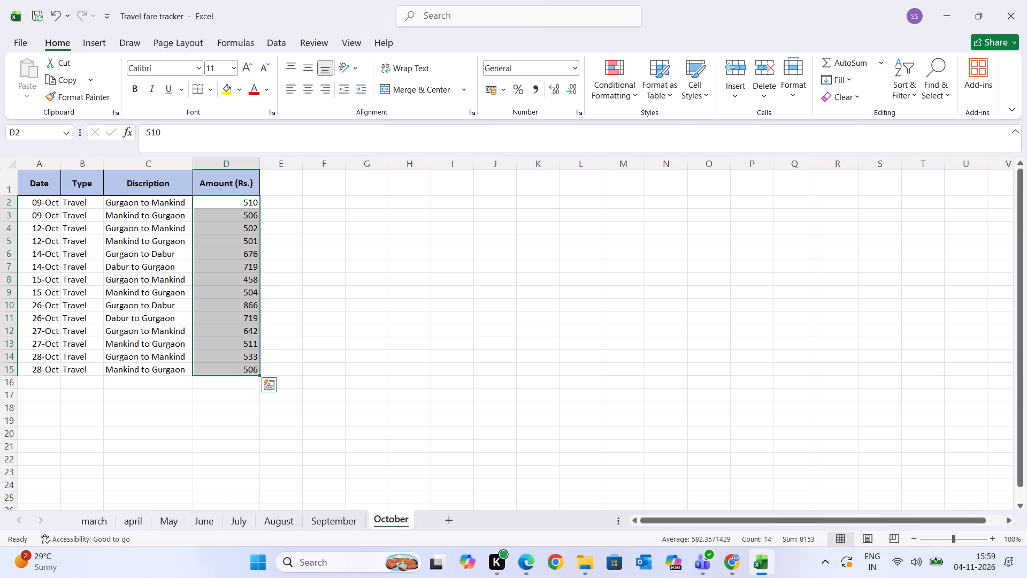
{"action": "left_click", "coordinate": [271, 205]}
{"action": "left_click_drag", "start_coordinate": [271, 205], "coordinate": [276, 352]}
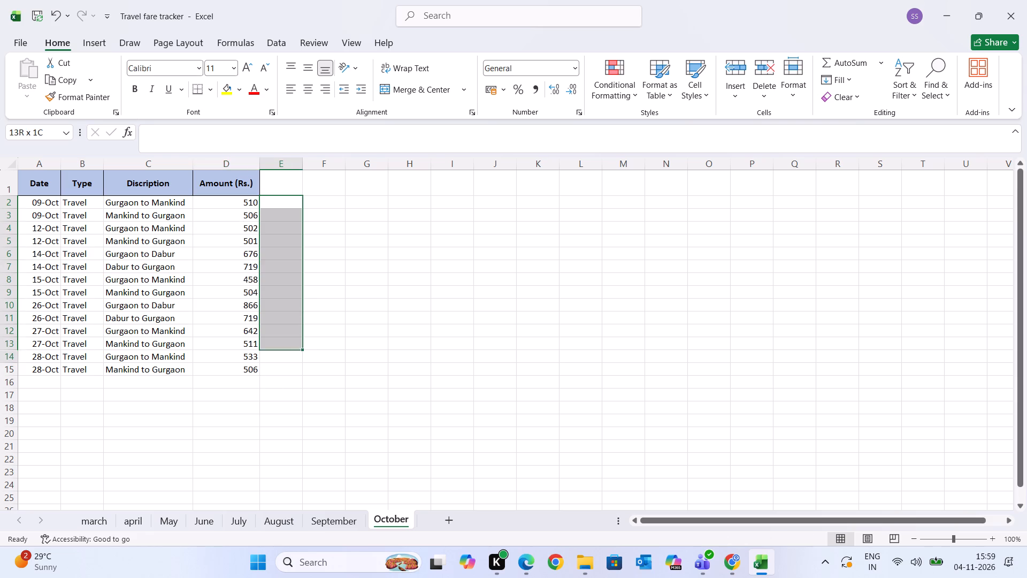
{"action": "left_click_drag", "start_coordinate": [276, 352], "coordinate": [270, 362]}
{"action": "left_click", "coordinate": [255, 365]}
{"action": "left_click_drag", "start_coordinate": [243, 207], "coordinate": [260, 296]}
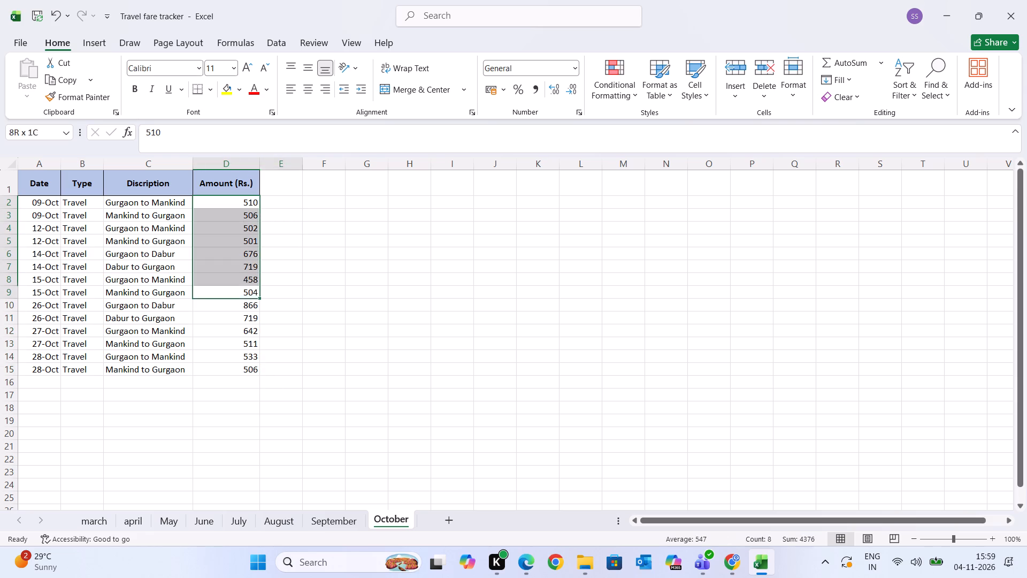
{"action": "left_click_drag", "start_coordinate": [260, 296], "coordinate": [249, 363]}
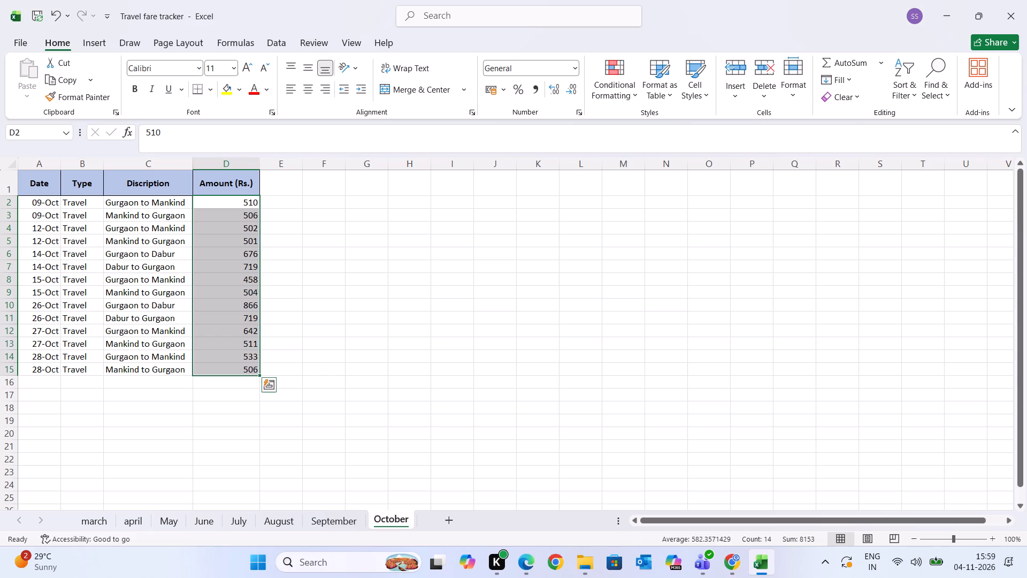
{"action": "left_click", "coordinate": [262, 375]}
{"action": "left_click_drag", "start_coordinate": [251, 368], "coordinate": [246, 311]}
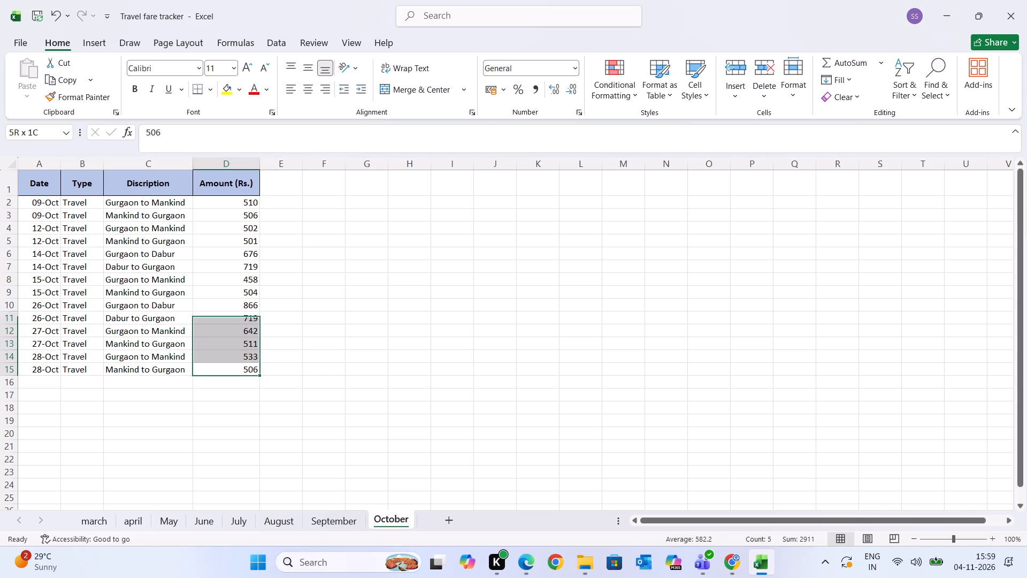
{"action": "left_click_drag", "start_coordinate": [246, 311], "coordinate": [244, 200]}
{"action": "left_click", "coordinate": [272, 207]}
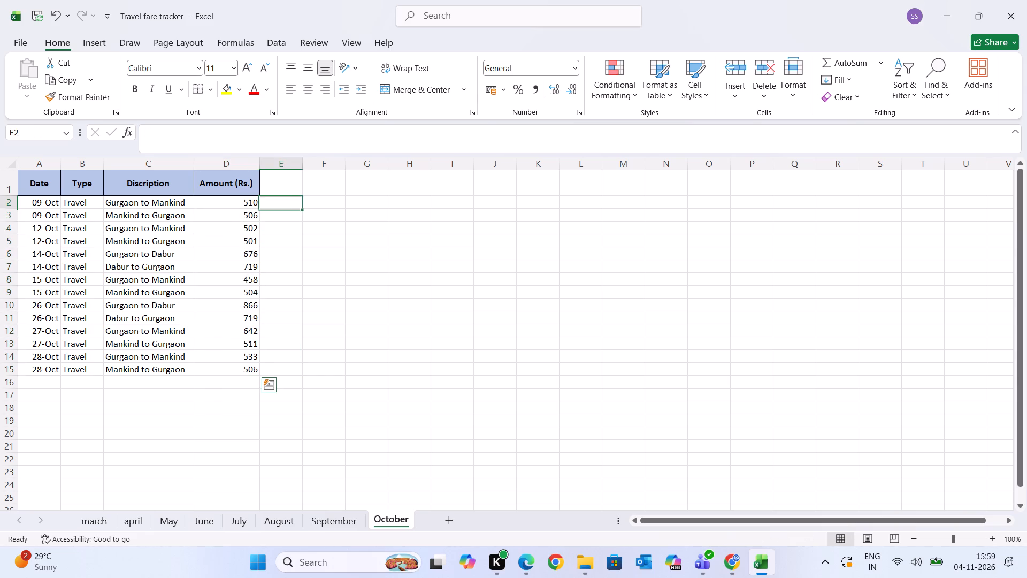
{"action": "left_click_drag", "start_coordinate": [251, 203], "coordinate": [245, 371]}
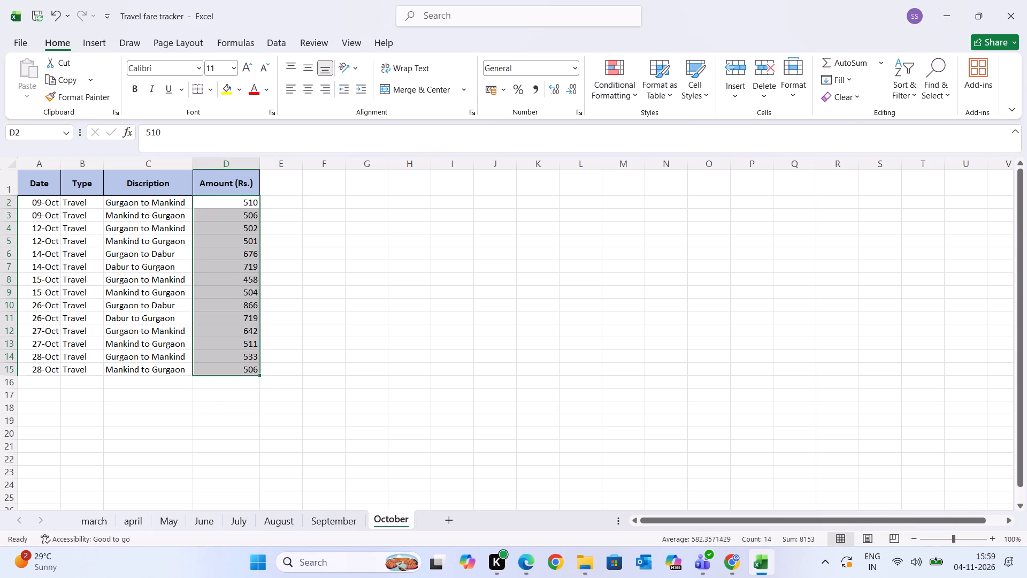
Examine the September sheet's entry count in the Date column and the sum of its Amount (Rs.) column for comparison.
{"action": "left_click", "coordinate": [346, 514]}
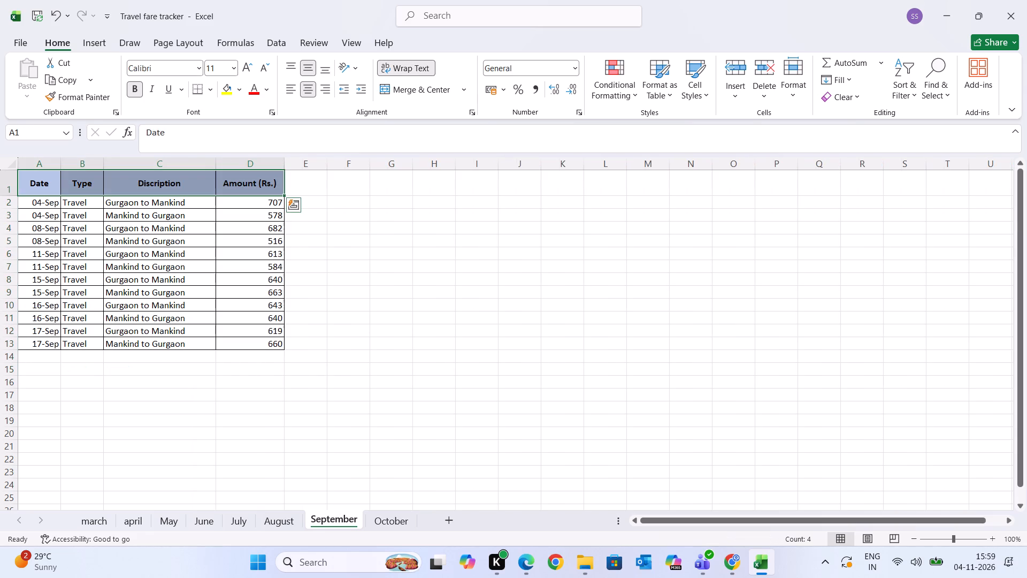
{"action": "left_click_drag", "start_coordinate": [33, 203], "coordinate": [57, 345]}
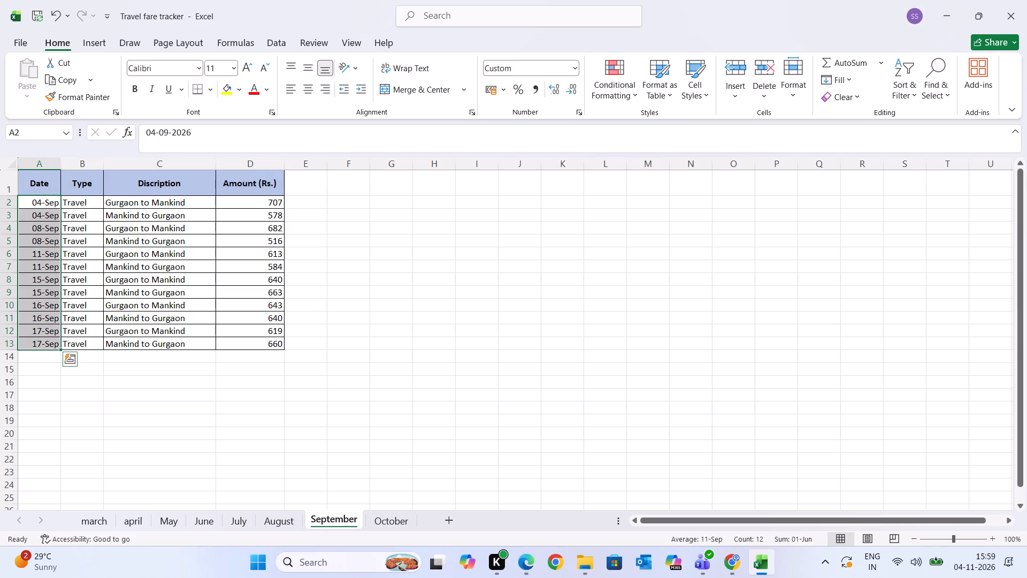
{"action": "left_click", "coordinate": [144, 400]}
{"action": "left_click_drag", "start_coordinate": [246, 200], "coordinate": [252, 330]}
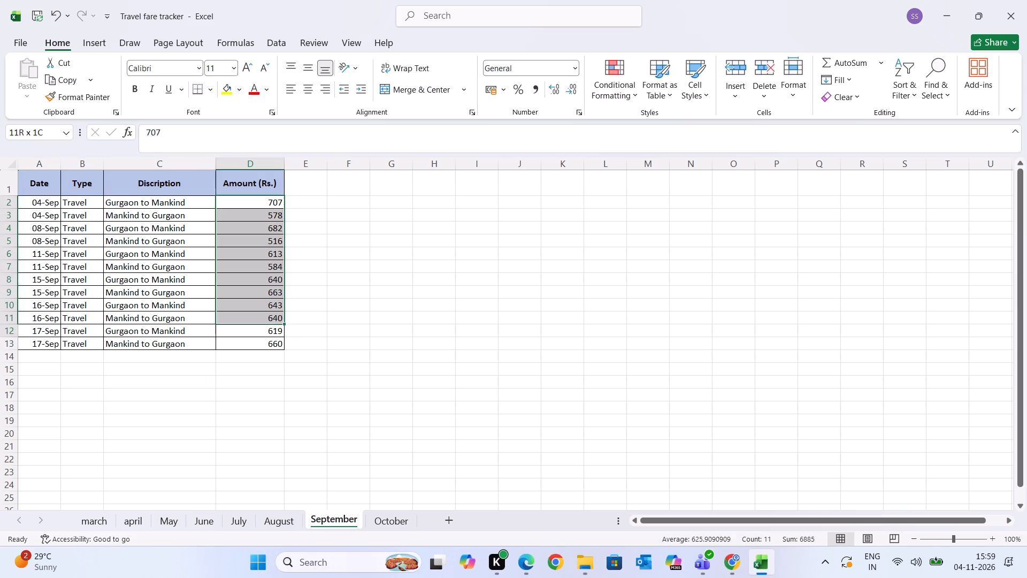
{"action": "left_click_drag", "start_coordinate": [252, 330], "coordinate": [252, 352]}
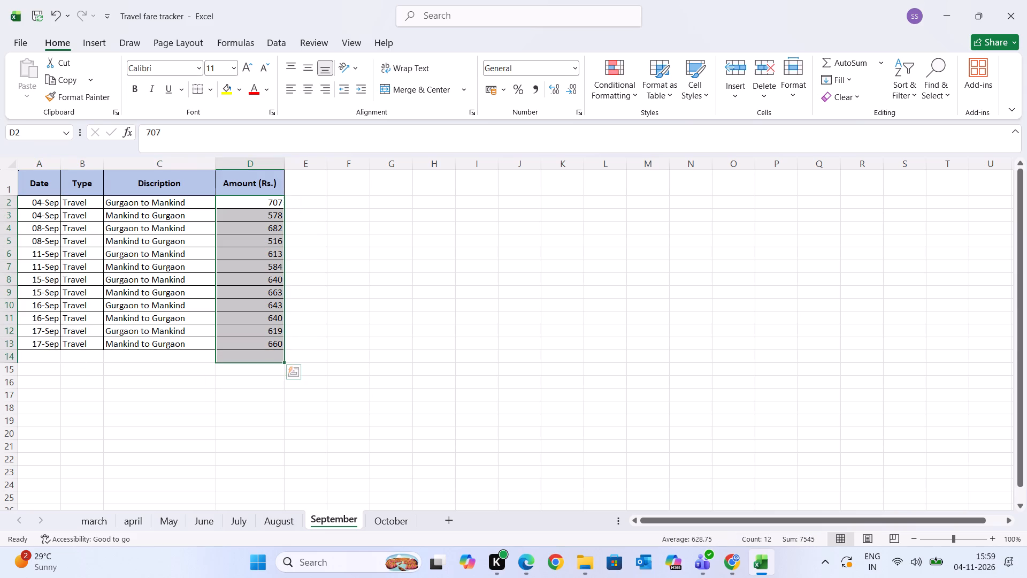
{"action": "left_click", "coordinate": [305, 457]}
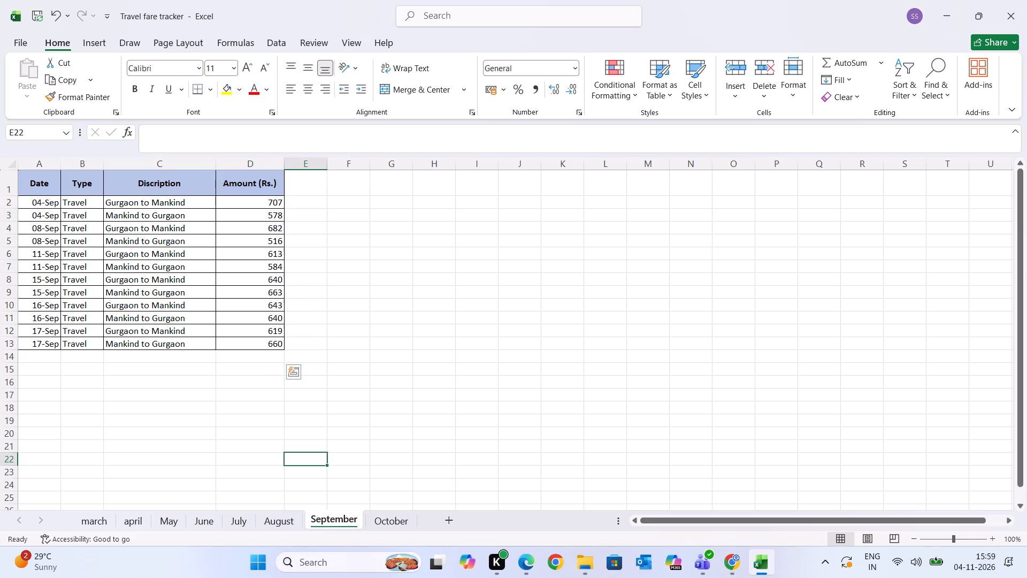
{"action": "left_click_drag", "start_coordinate": [265, 203], "coordinate": [266, 347]}
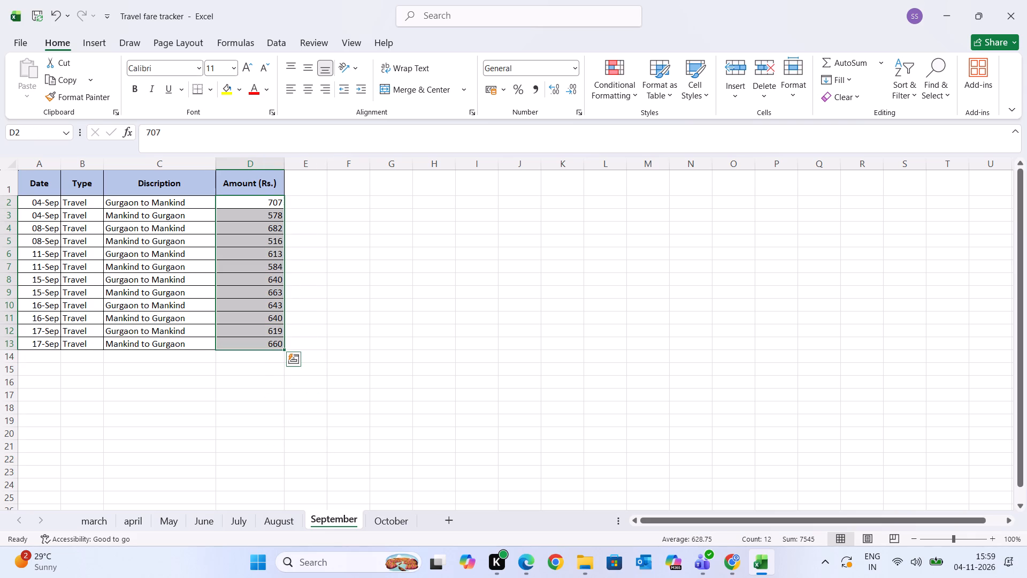
Compare the Date column entry counts of the August and October sheets, and check the sum of August's fares.
{"action": "left_click", "coordinate": [279, 524]}
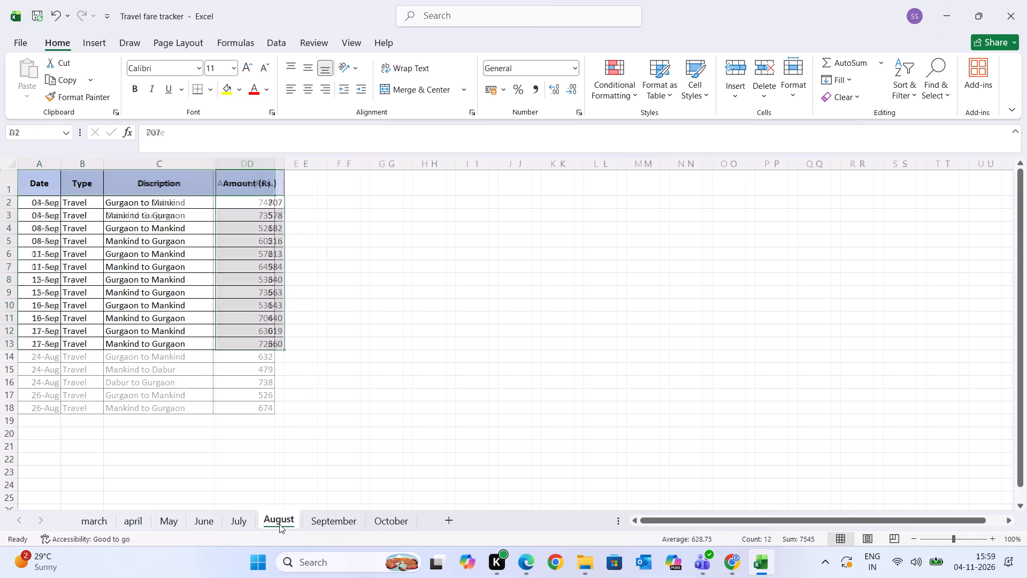
{"action": "left_click_drag", "start_coordinate": [37, 203], "coordinate": [57, 396]}
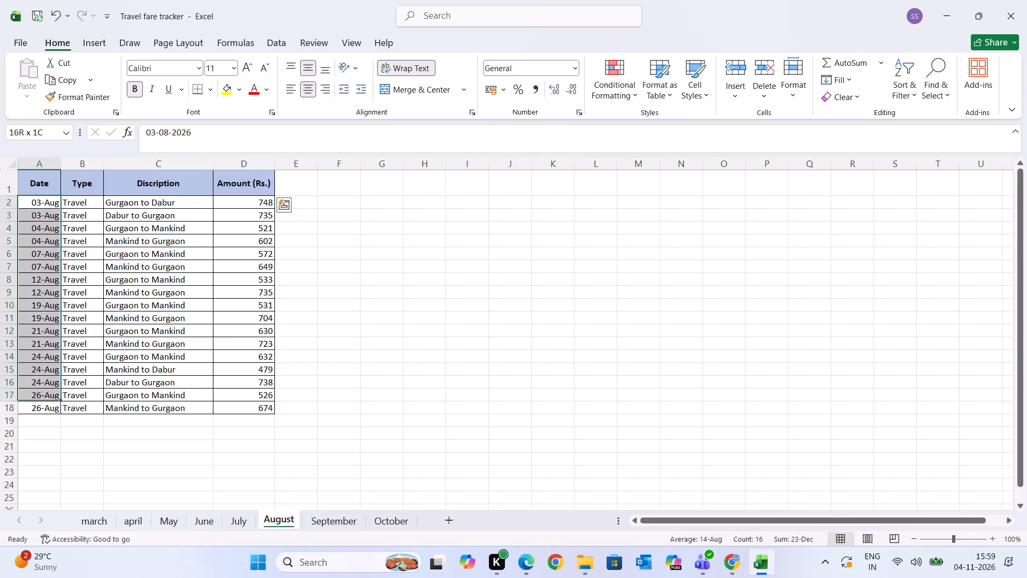
{"action": "left_click_drag", "start_coordinate": [57, 396], "coordinate": [55, 404]}
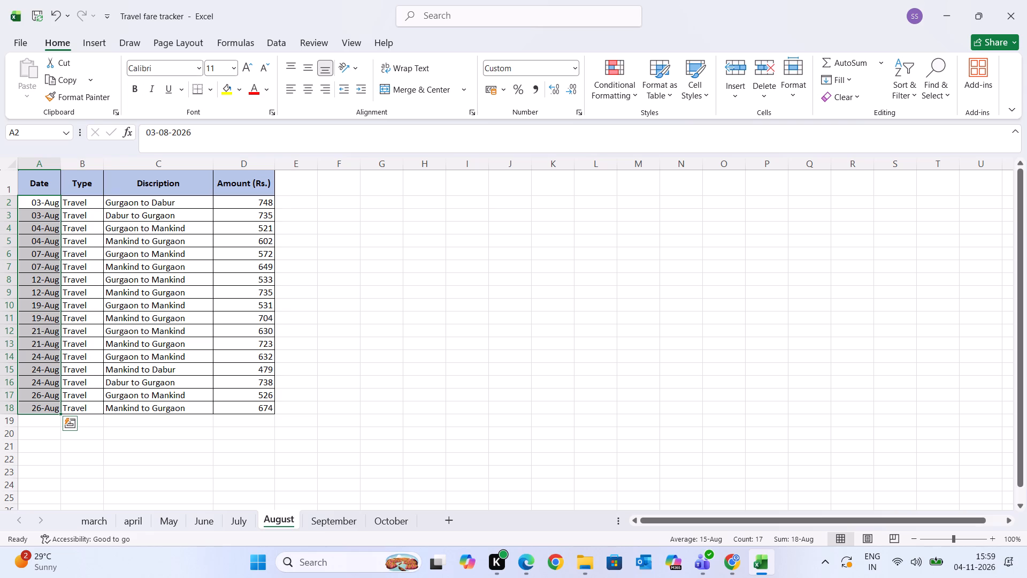
{"action": "left_click", "coordinate": [379, 519]}
{"action": "left_click_drag", "start_coordinate": [36, 200], "coordinate": [42, 355]}
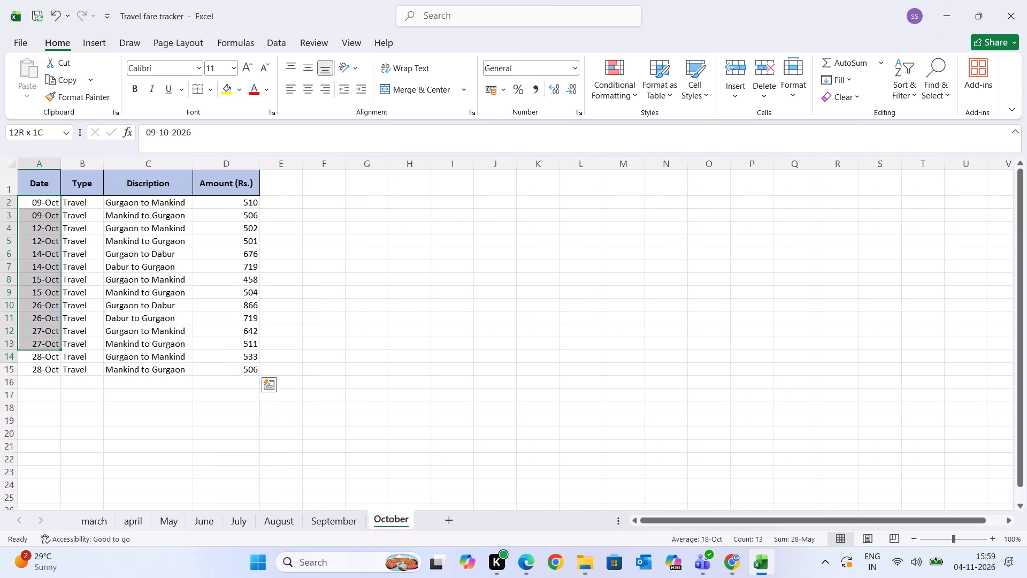
{"action": "left_click_drag", "start_coordinate": [42, 355], "coordinate": [39, 370]}
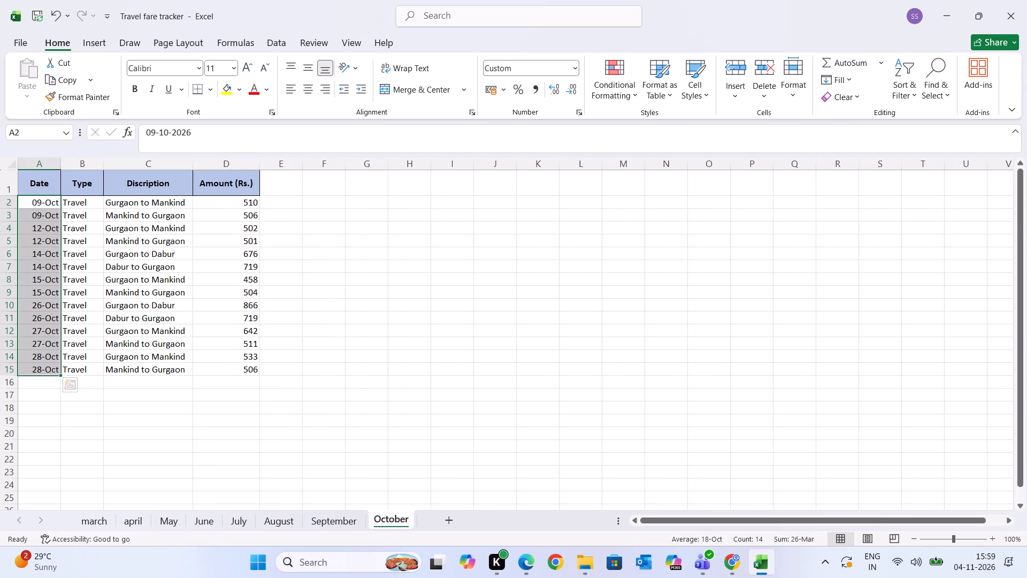
{"action": "left_click", "coordinate": [209, 423]}
{"action": "left_click", "coordinate": [269, 516]}
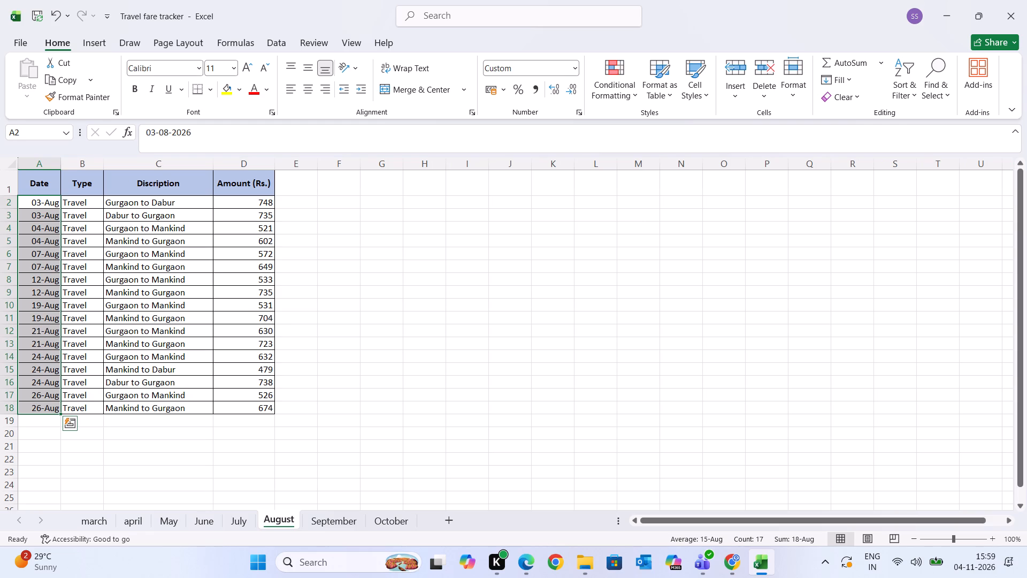
{"action": "left_click_drag", "start_coordinate": [250, 204], "coordinate": [237, 409]}
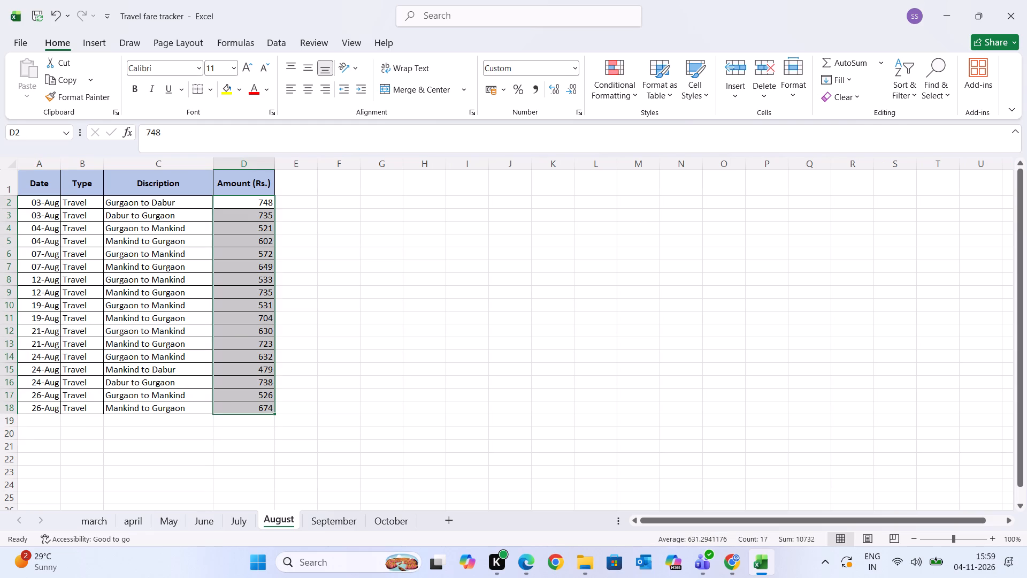
{"action": "left_click", "coordinate": [349, 492]}
Recheck the entry counts and fare sums of the August sheet's Date and Amount (Rs.) columns against those of the October sheet.
{"action": "left_click", "coordinate": [389, 519]}
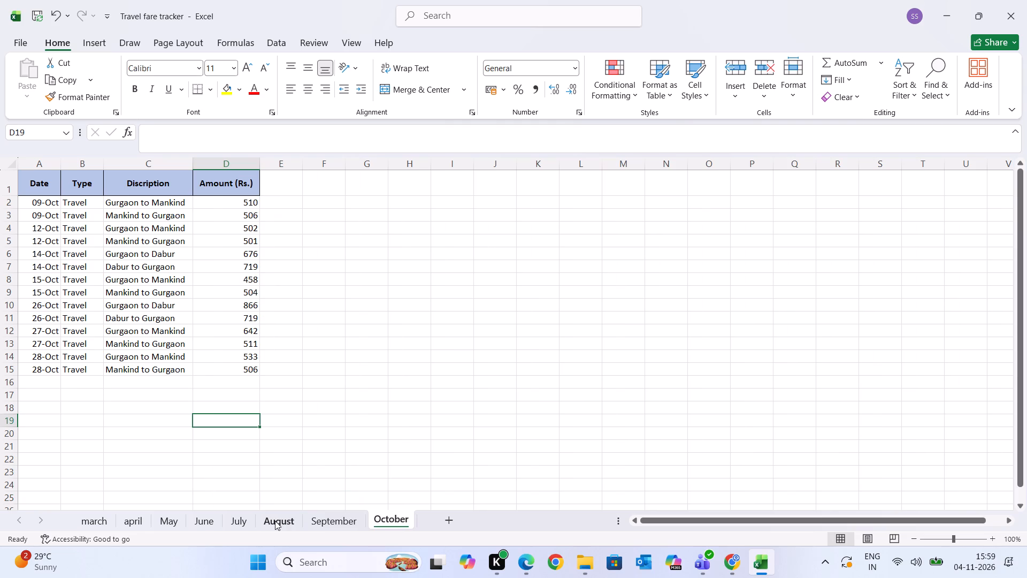
{"action": "left_click", "coordinate": [273, 521]}
{"action": "left_click_drag", "start_coordinate": [41, 202], "coordinate": [58, 369]}
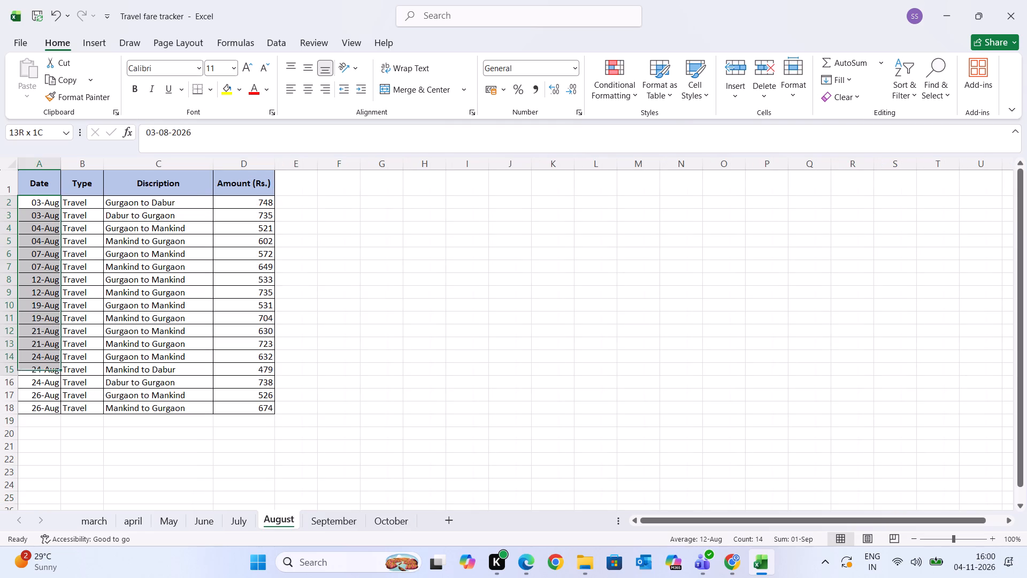
{"action": "left_click_drag", "start_coordinate": [58, 369], "coordinate": [53, 402]}
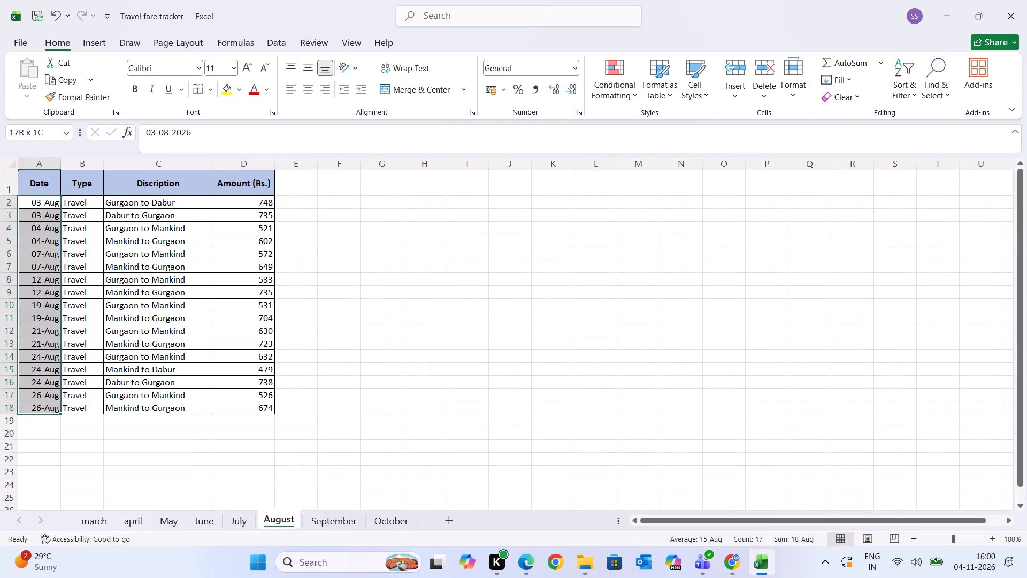
{"action": "left_click_drag", "start_coordinate": [53, 402], "coordinate": [52, 401]}
{"action": "left_click_drag", "start_coordinate": [239, 200], "coordinate": [223, 401]}
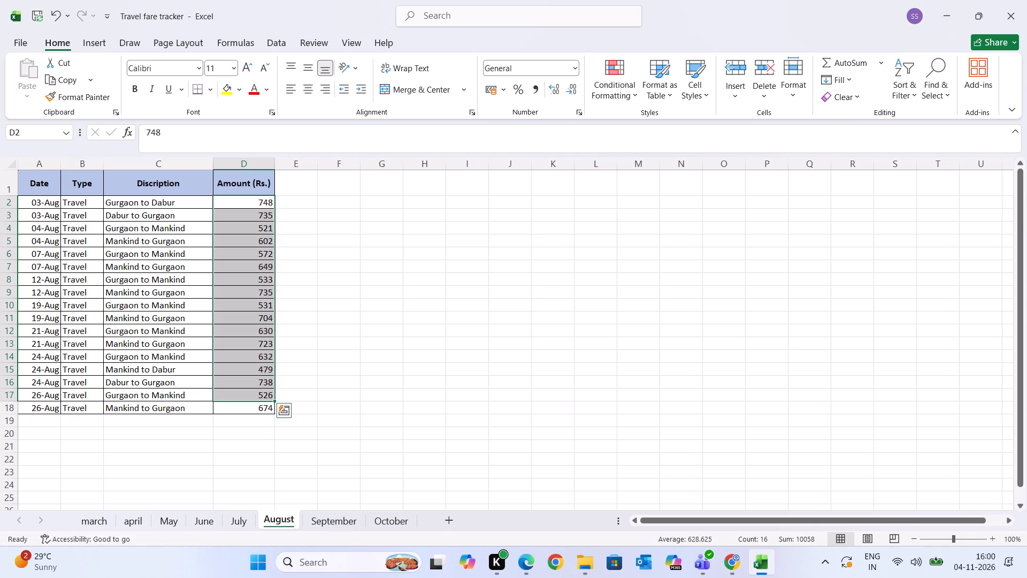
{"action": "left_click", "coordinate": [387, 523]}
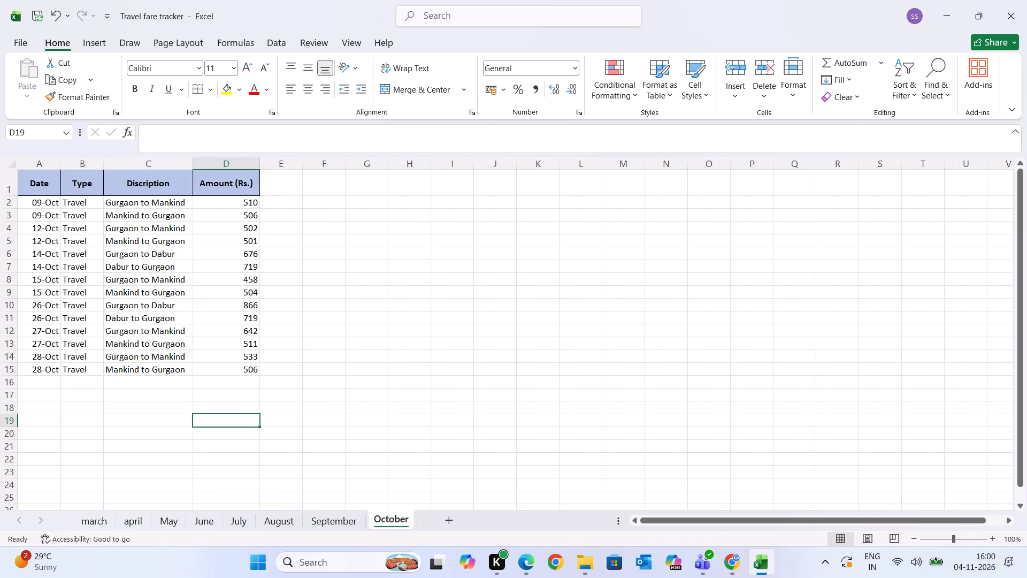
{"action": "left_click_drag", "start_coordinate": [48, 204], "coordinate": [44, 371]}
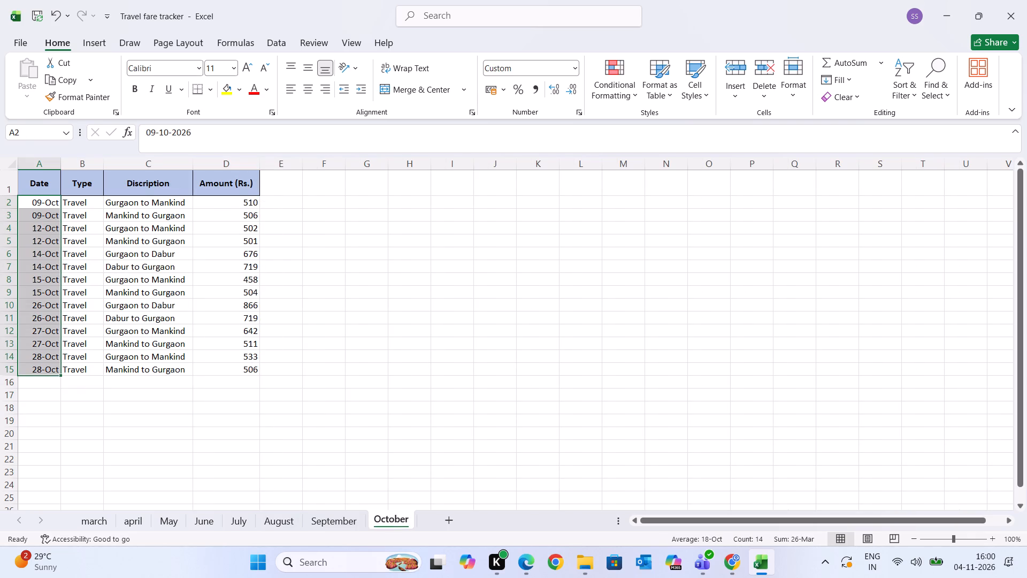
{"action": "left_click_drag", "start_coordinate": [242, 202], "coordinate": [249, 369]}
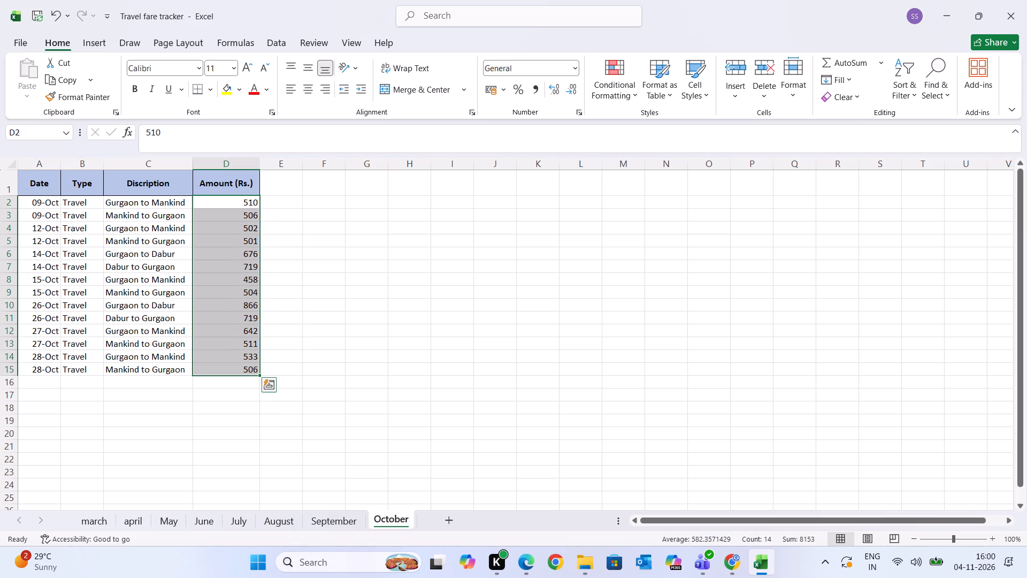
{"action": "left_click", "coordinate": [302, 369]}
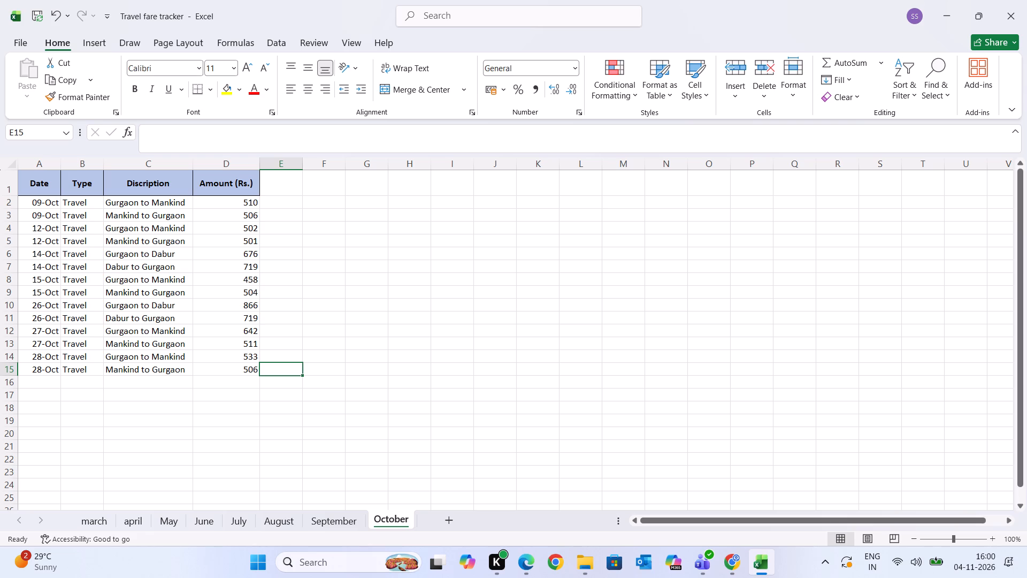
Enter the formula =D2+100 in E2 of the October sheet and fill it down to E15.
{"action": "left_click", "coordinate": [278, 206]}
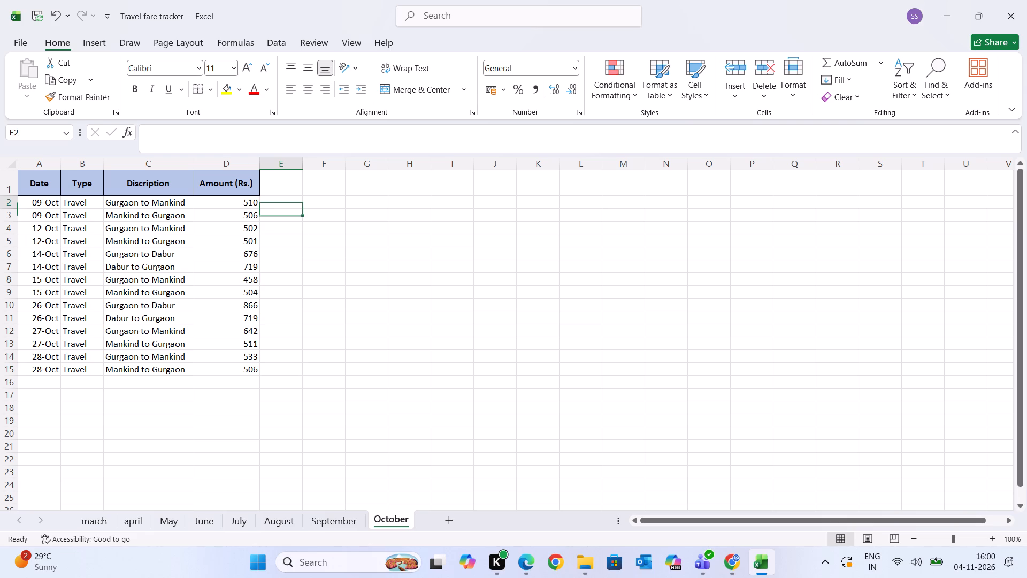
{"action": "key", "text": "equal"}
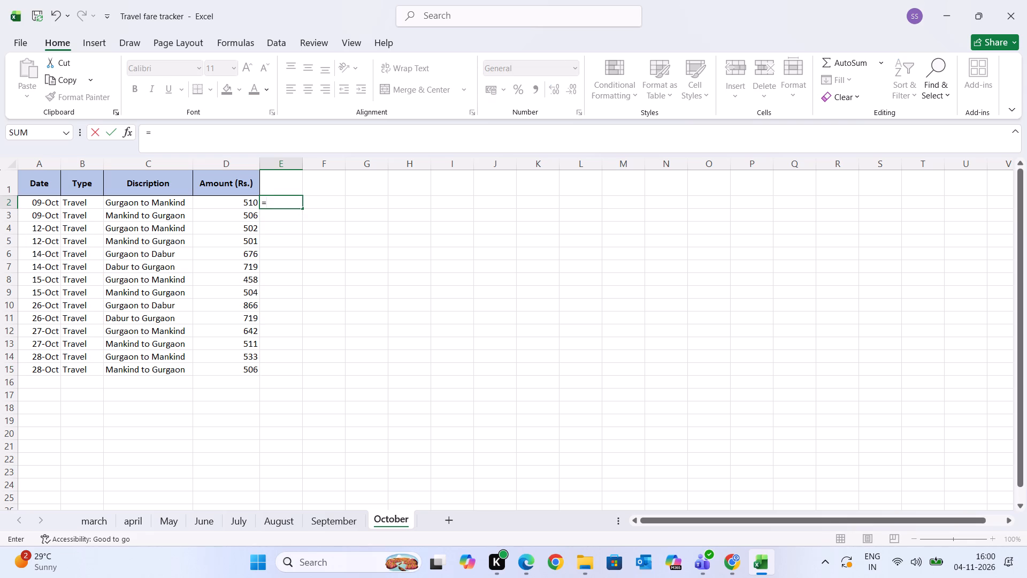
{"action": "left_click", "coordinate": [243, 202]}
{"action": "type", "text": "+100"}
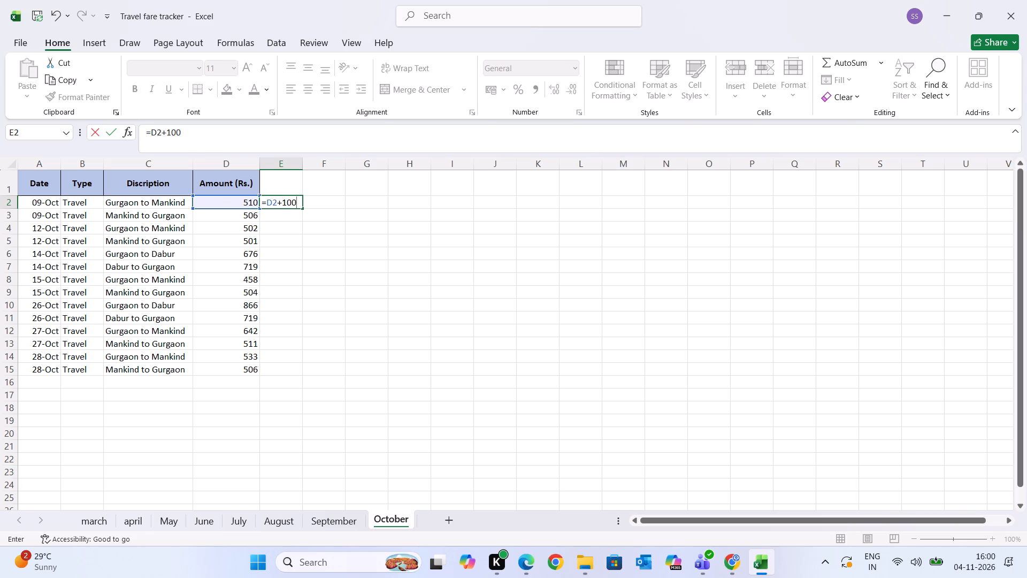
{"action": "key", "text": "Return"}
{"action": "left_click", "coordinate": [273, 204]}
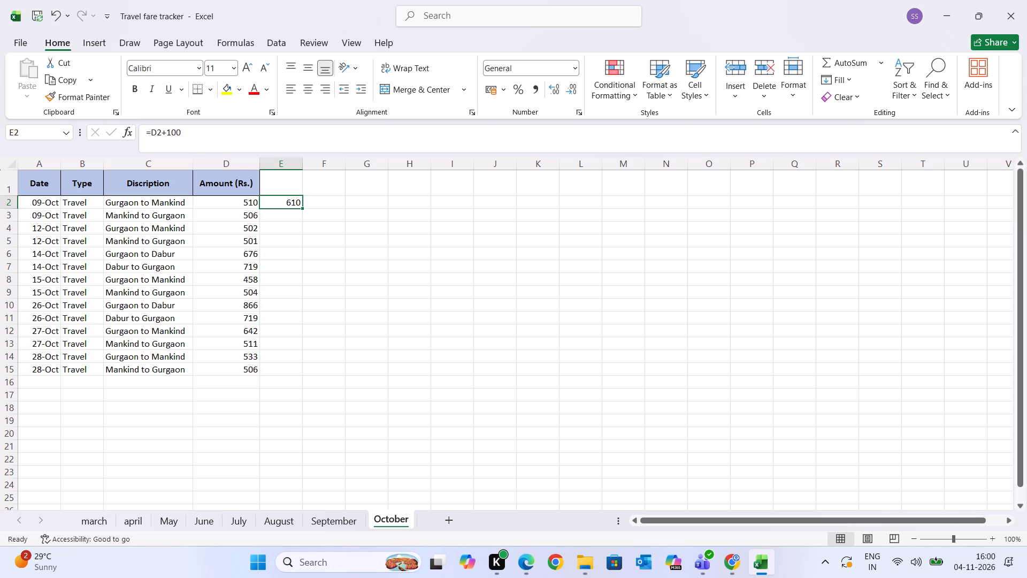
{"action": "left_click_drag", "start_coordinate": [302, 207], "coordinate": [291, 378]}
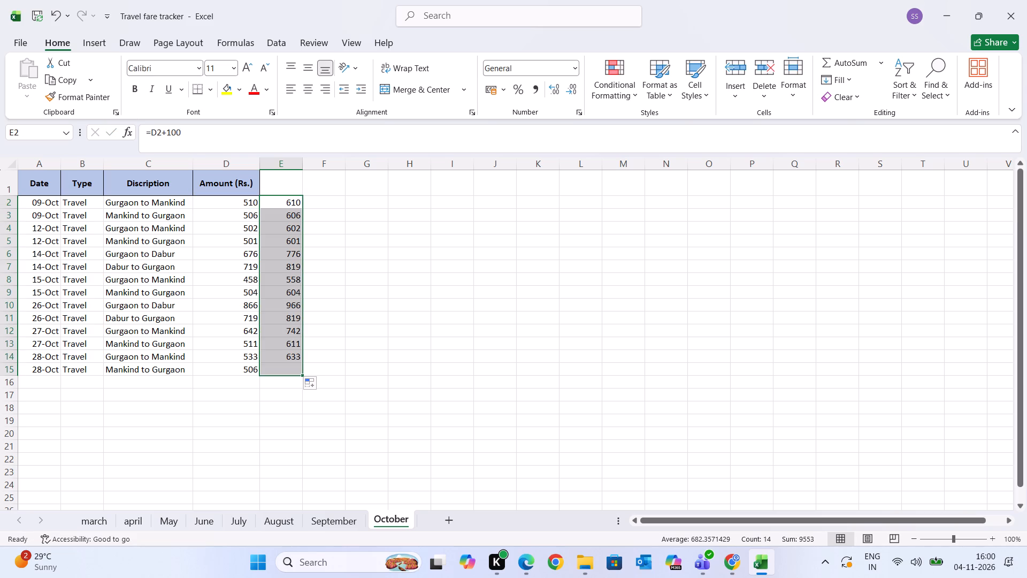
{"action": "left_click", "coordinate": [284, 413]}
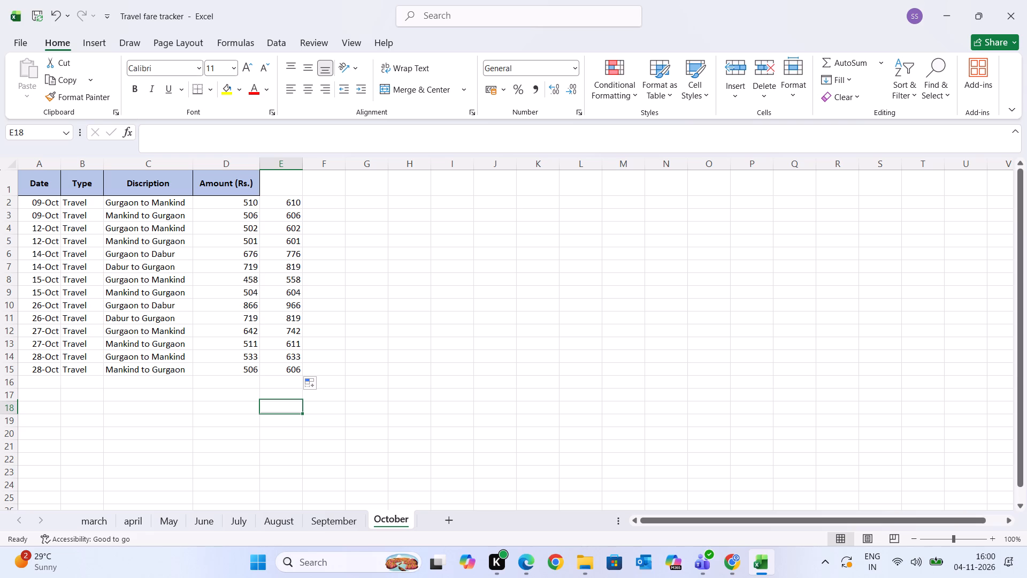
Check the sum of the increased fares in E2:E15.
{"action": "left_click_drag", "start_coordinate": [279, 202], "coordinate": [273, 371]}
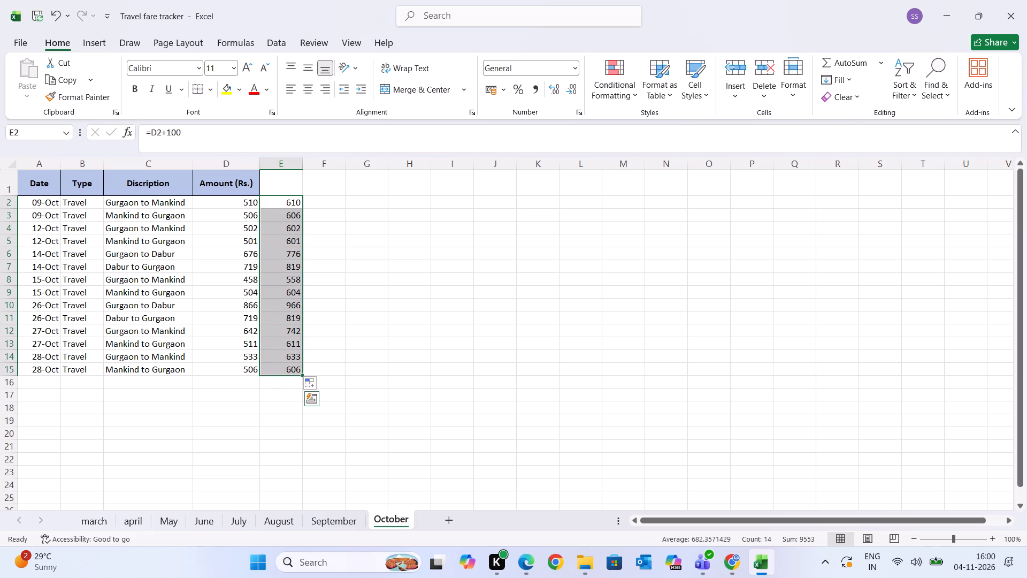
{"action": "left_click", "coordinate": [333, 356]}
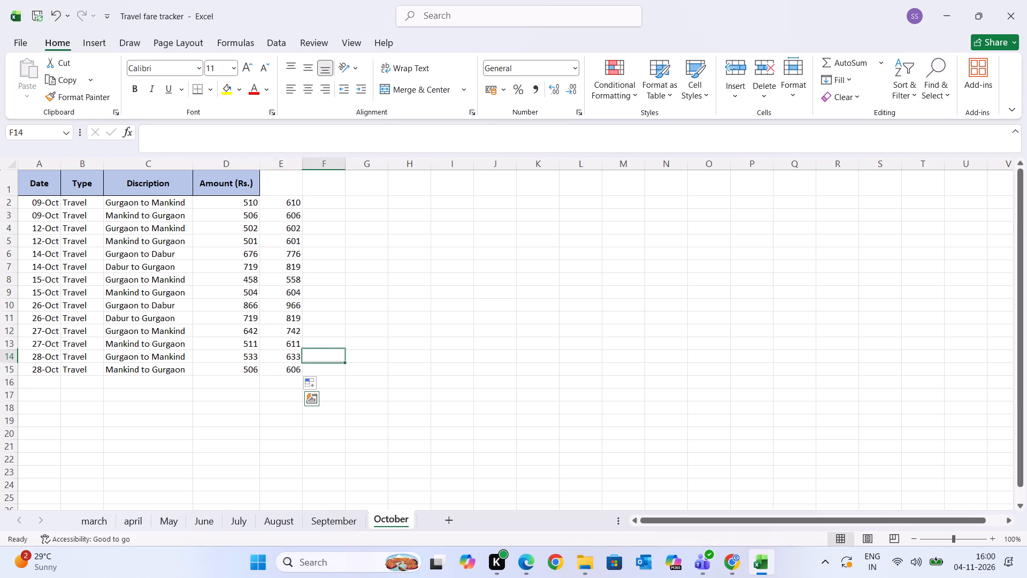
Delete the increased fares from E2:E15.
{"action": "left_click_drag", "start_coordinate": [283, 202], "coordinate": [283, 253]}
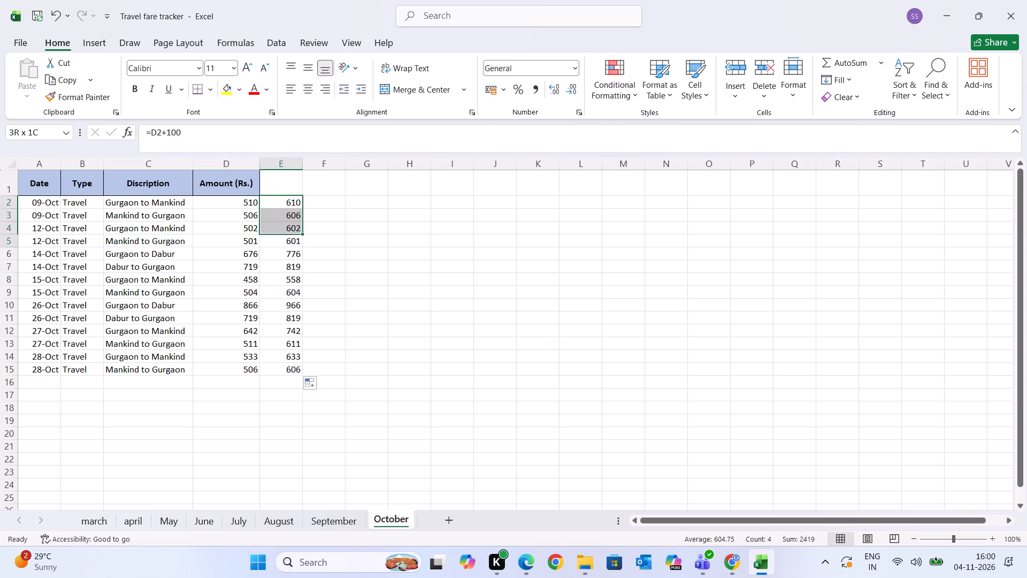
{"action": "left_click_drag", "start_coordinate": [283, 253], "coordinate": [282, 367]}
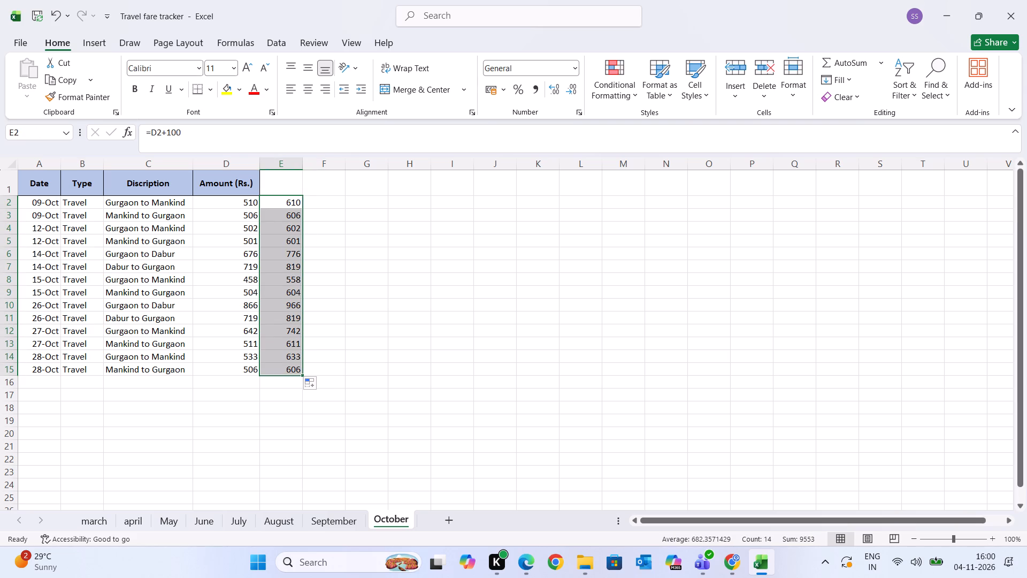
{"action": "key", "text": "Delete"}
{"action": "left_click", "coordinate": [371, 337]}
Enter the formula =D2+150 in E2 and fill it down to E15 beside the October fares.
{"action": "left_click", "coordinate": [286, 207]}
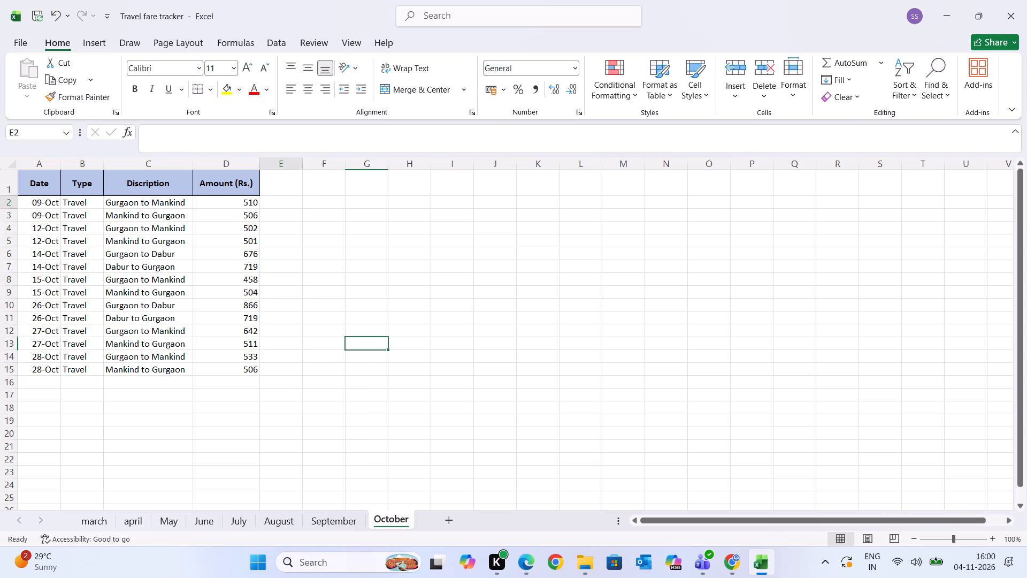
{"action": "key", "text": "equal"}
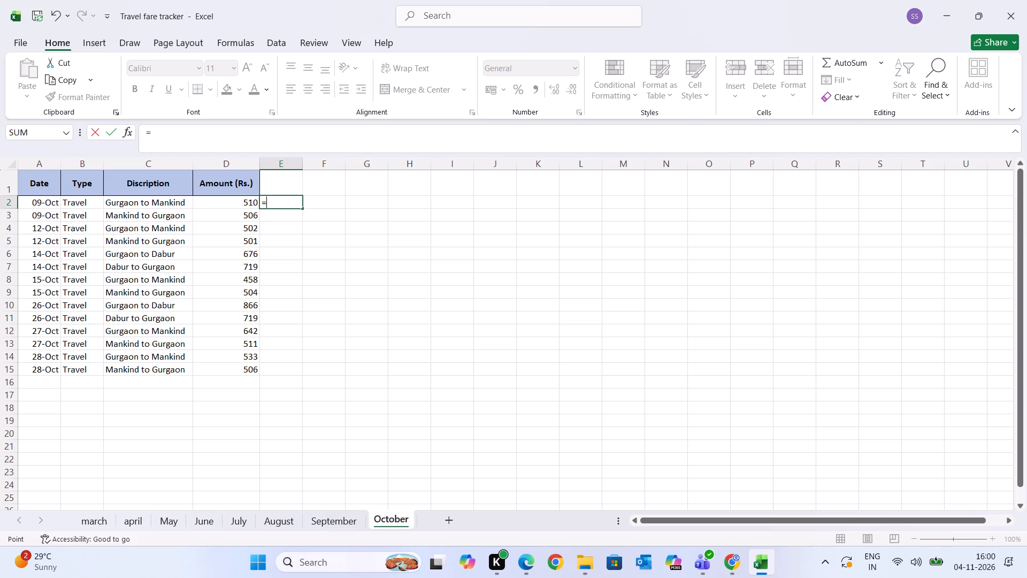
{"action": "left_click", "coordinate": [242, 199]}
{"action": "key", "text": "plus"}
{"action": "key", "text": "1"}
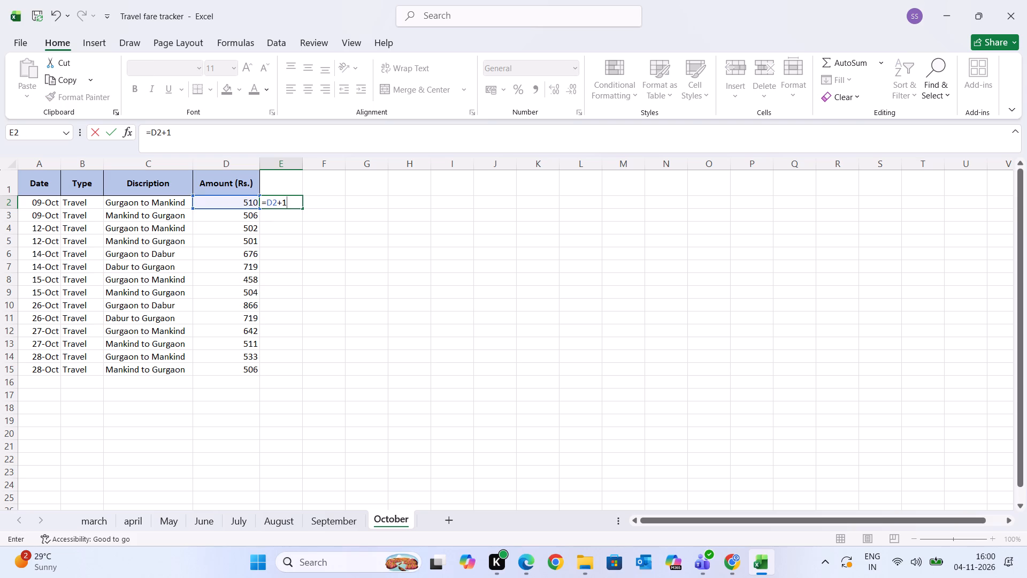
{"action": "type", "text": "50"}
{"action": "key", "text": "Return"}
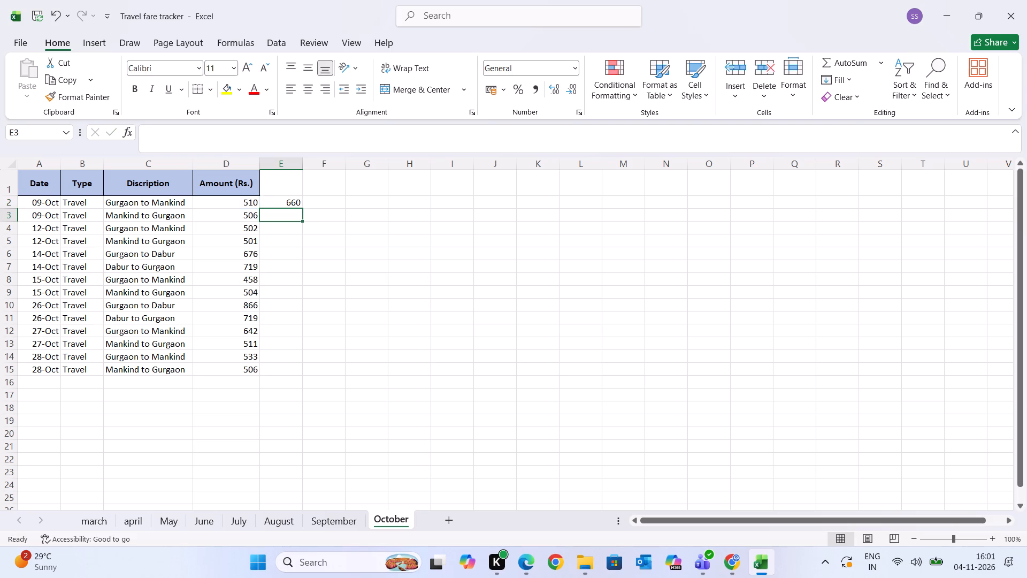
{"action": "left_click", "coordinate": [287, 200]}
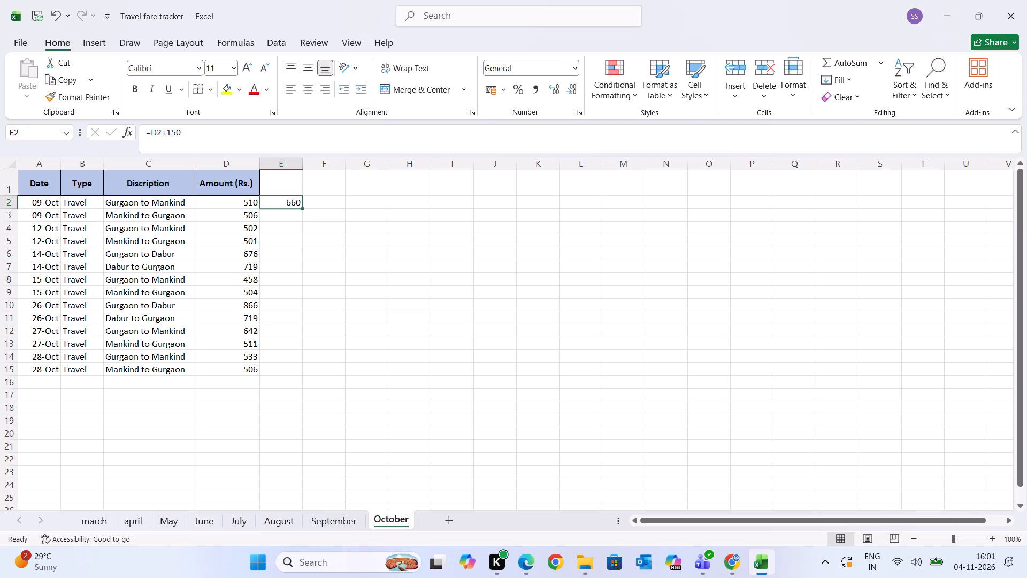
{"action": "left_click_drag", "start_coordinate": [303, 210], "coordinate": [283, 379]}
{"action": "left_click", "coordinate": [277, 399]}
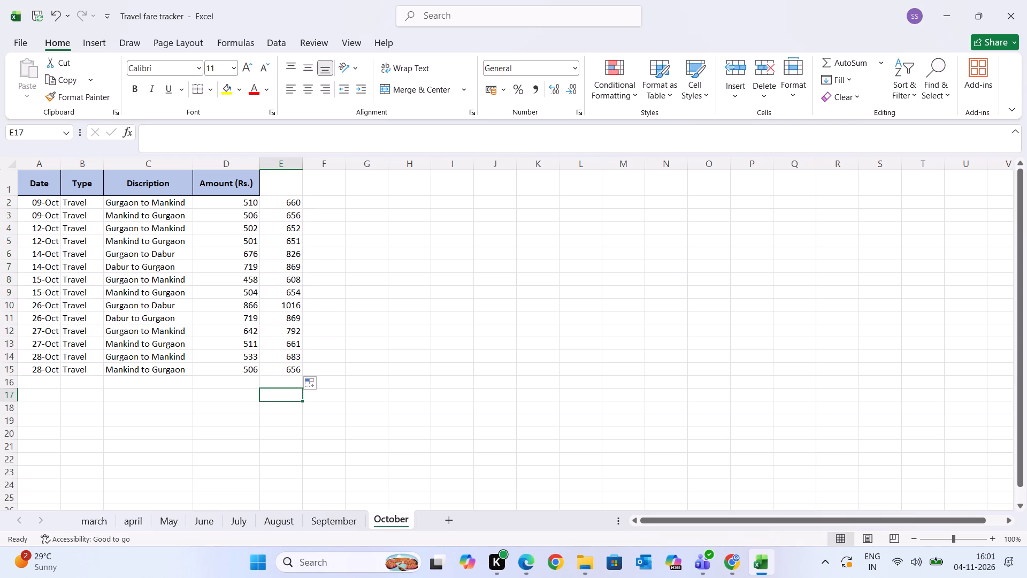
Check the sum of the recalculated fares in E2:E15 and the formula in E2.
{"action": "left_click_drag", "start_coordinate": [289, 199], "coordinate": [283, 371]}
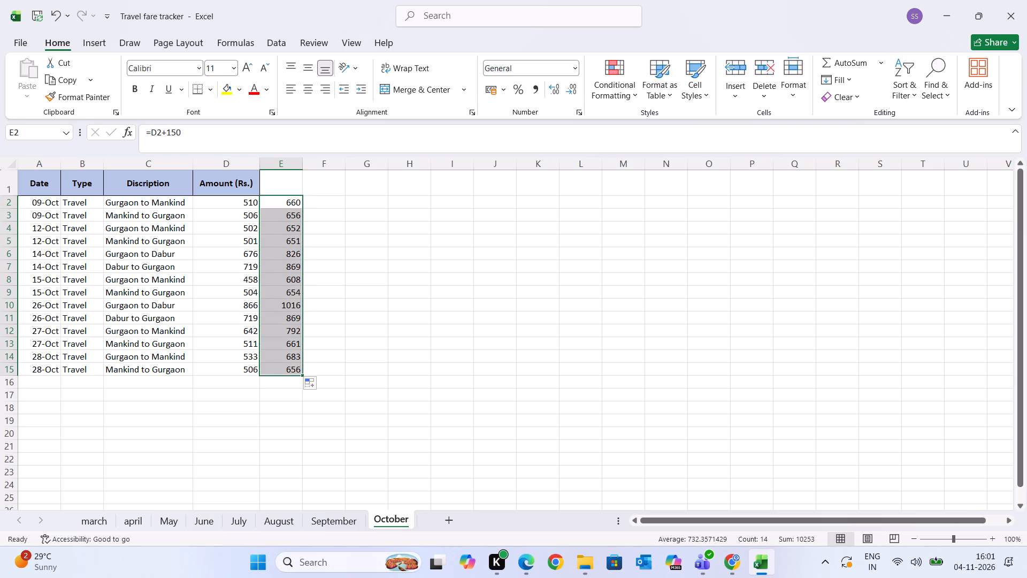
{"action": "left_click", "coordinate": [310, 351]}
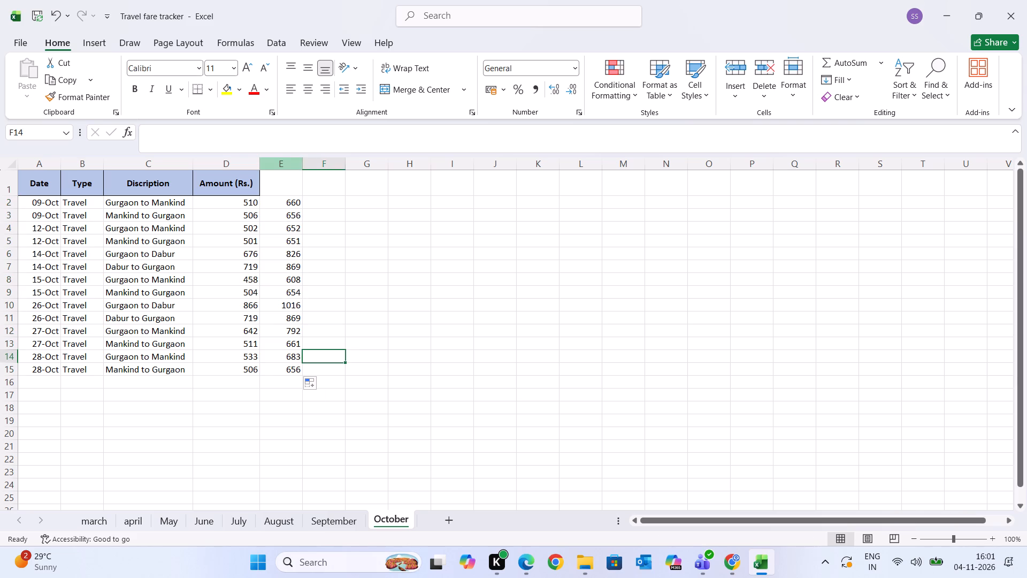
{"action": "left_click", "coordinate": [281, 204]}
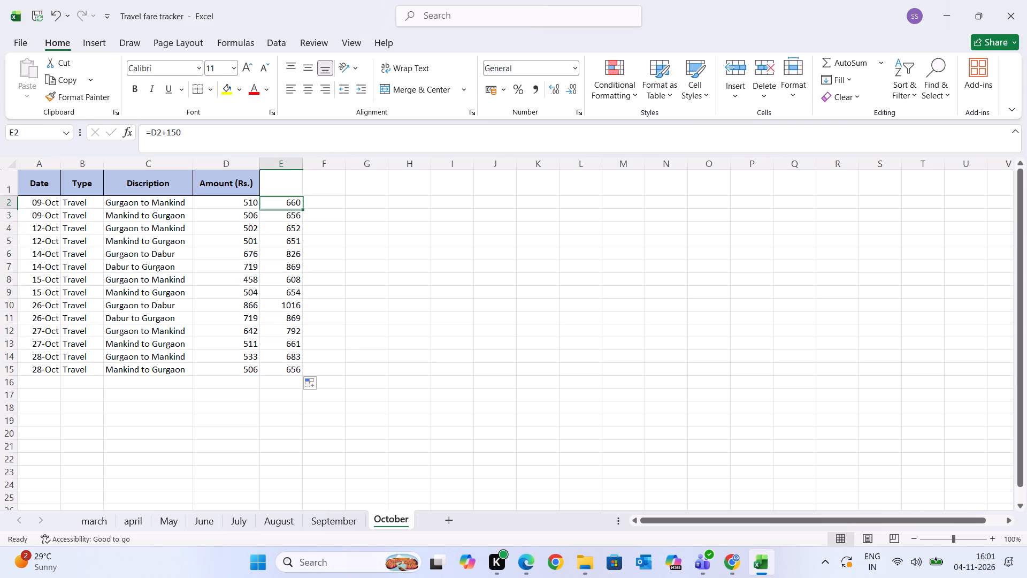
{"action": "left_click", "coordinate": [313, 232]}
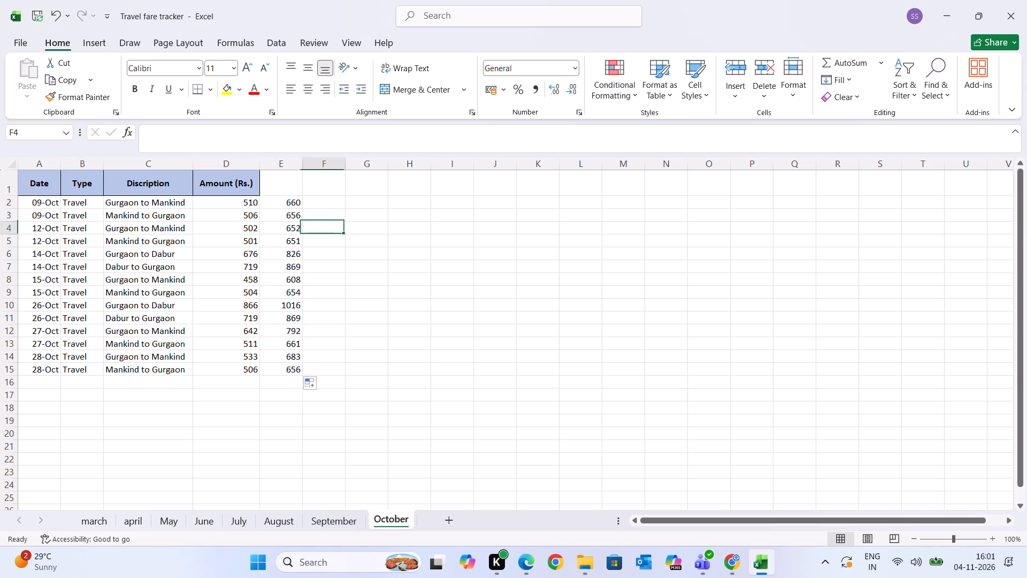
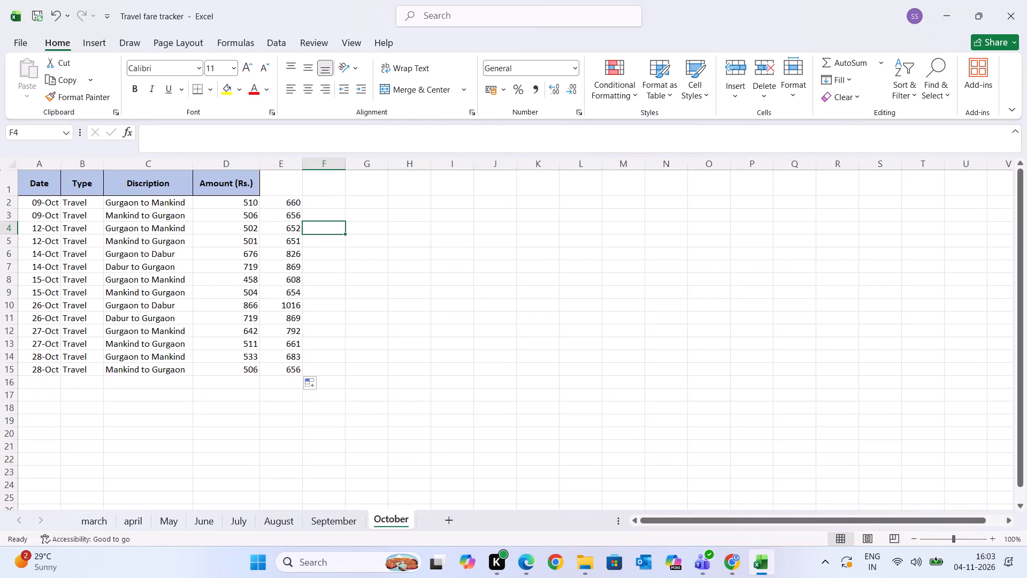
Check the sum of the increased fares in E2:E15 and the formula in E2.
{"action": "left_click_drag", "start_coordinate": [287, 204], "coordinate": [310, 340]}
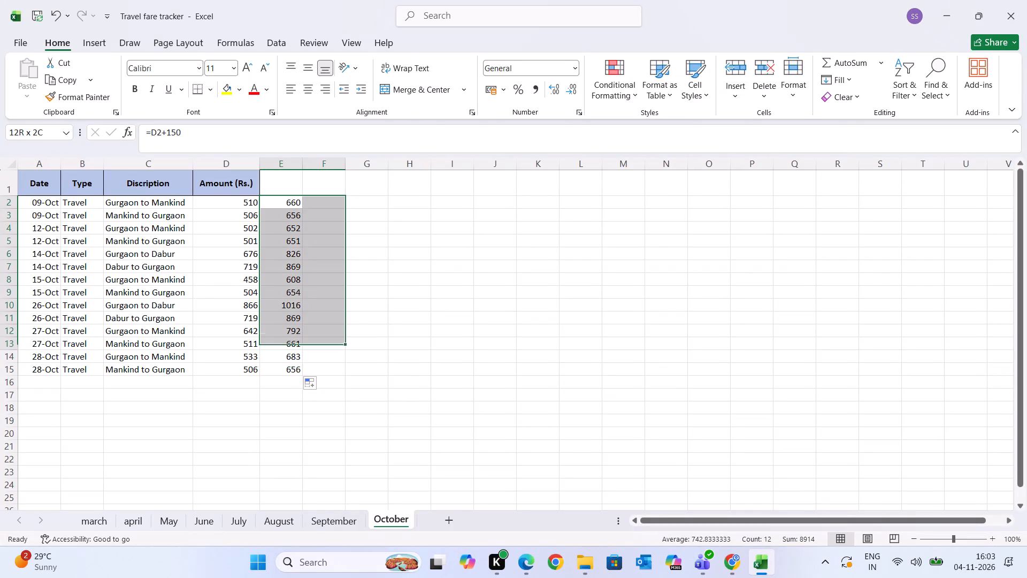
{"action": "left_click_drag", "start_coordinate": [310, 340], "coordinate": [288, 366]}
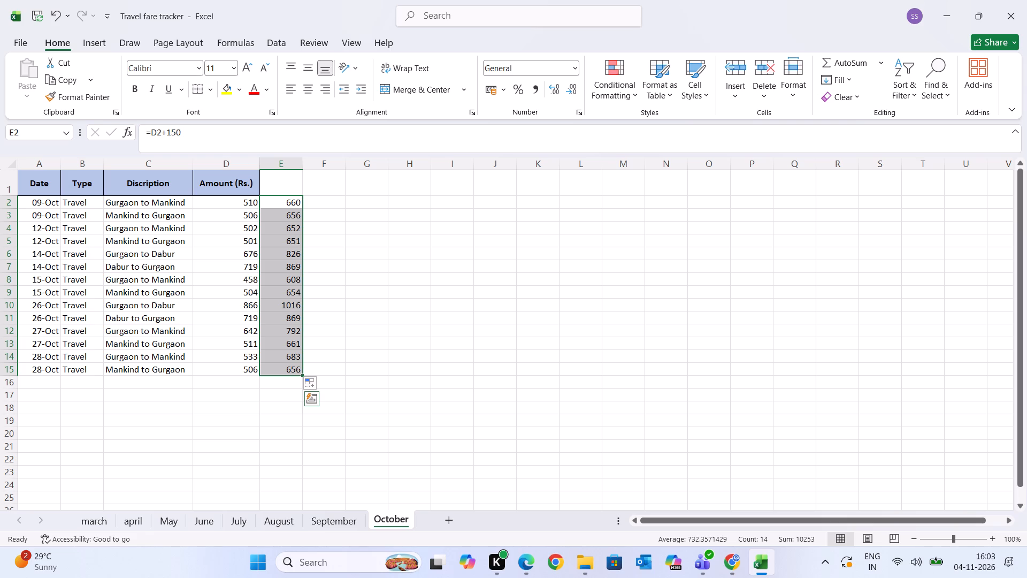
{"action": "left_click", "coordinate": [376, 416]}
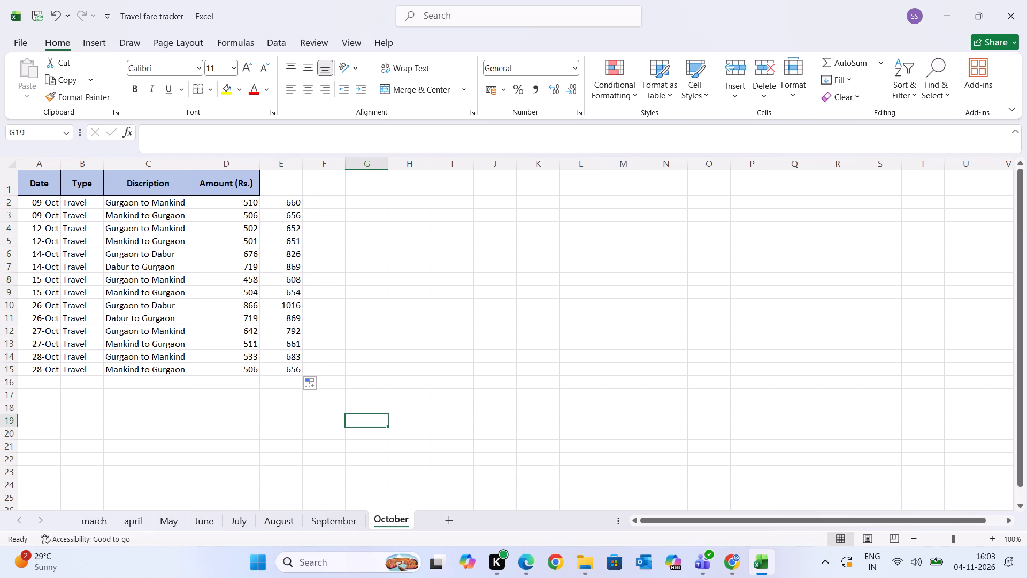
{"action": "left_click_drag", "start_coordinate": [289, 203], "coordinate": [285, 371]}
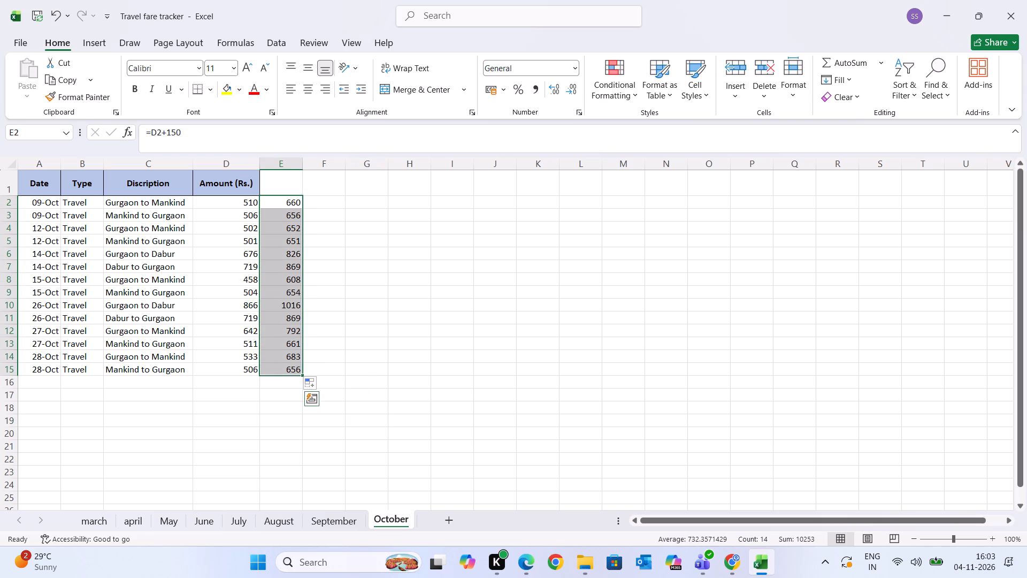
{"action": "left_click", "coordinate": [333, 321]}
{"action": "left_click_drag", "start_coordinate": [289, 202], "coordinate": [271, 349]}
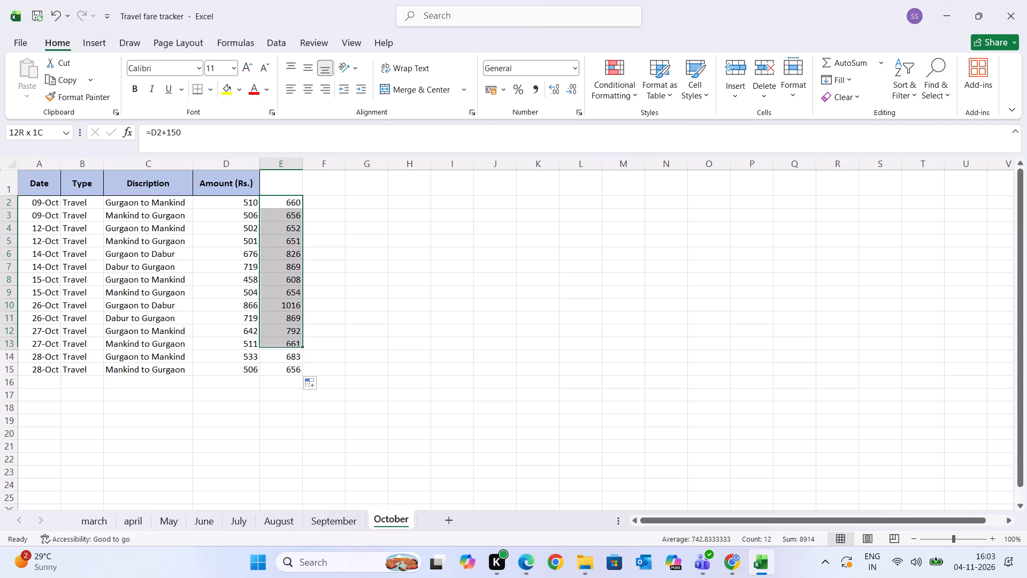
{"action": "left_click_drag", "start_coordinate": [271, 349], "coordinate": [272, 369]}
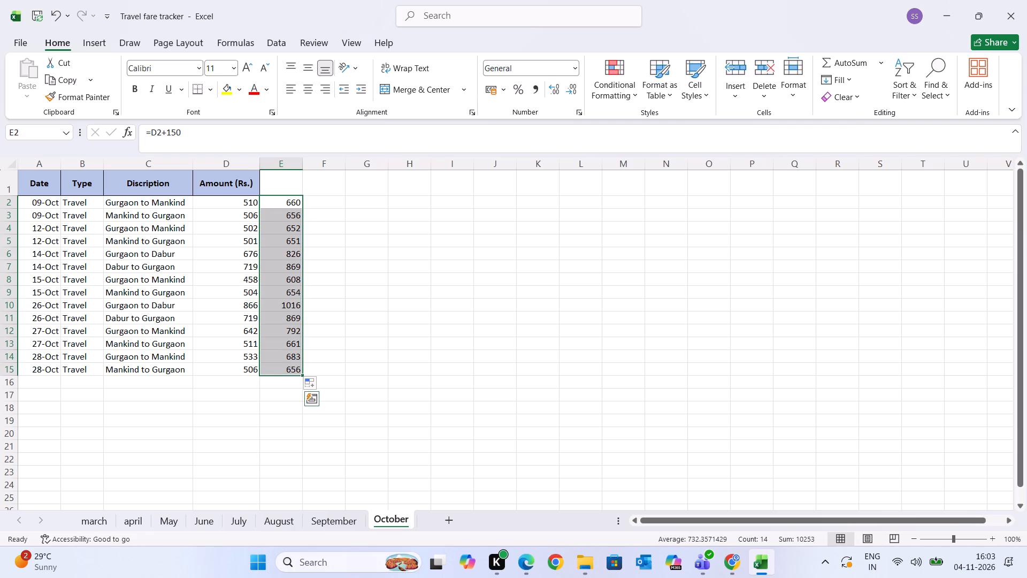
{"action": "left_click", "coordinate": [426, 426]}
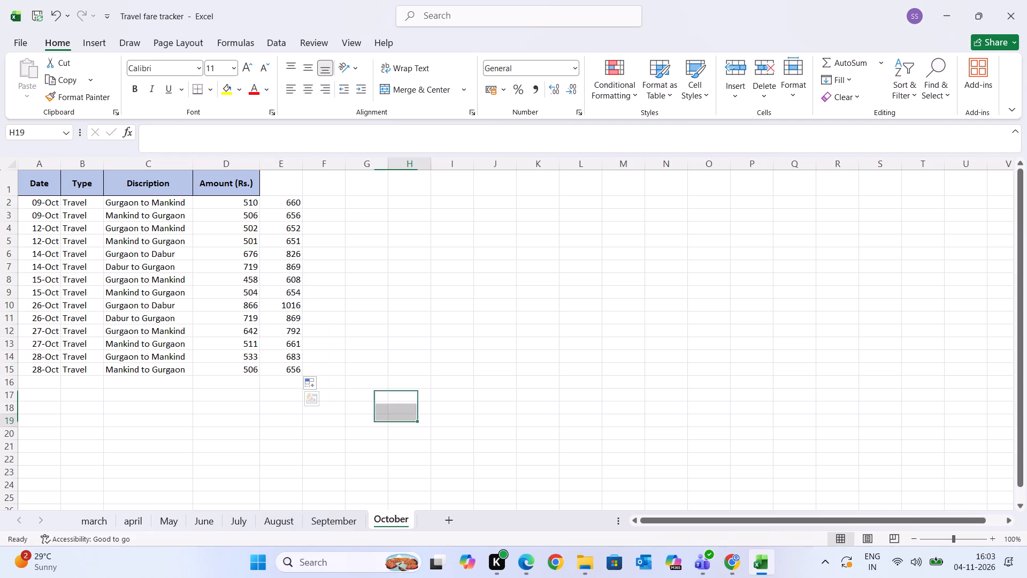
{"action": "left_click", "coordinate": [384, 303]}
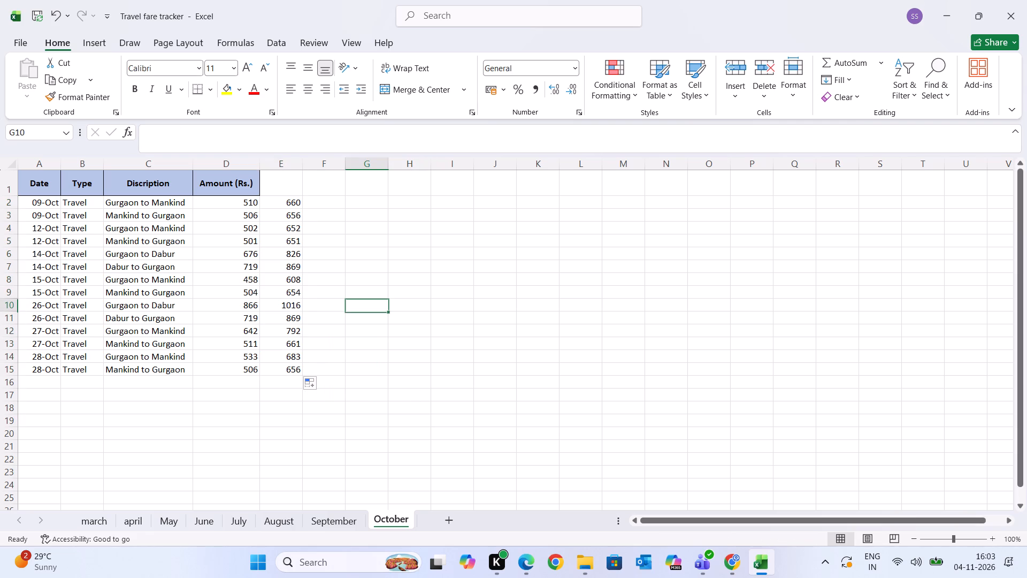
{"action": "left_click_drag", "start_coordinate": [290, 208], "coordinate": [281, 379]}
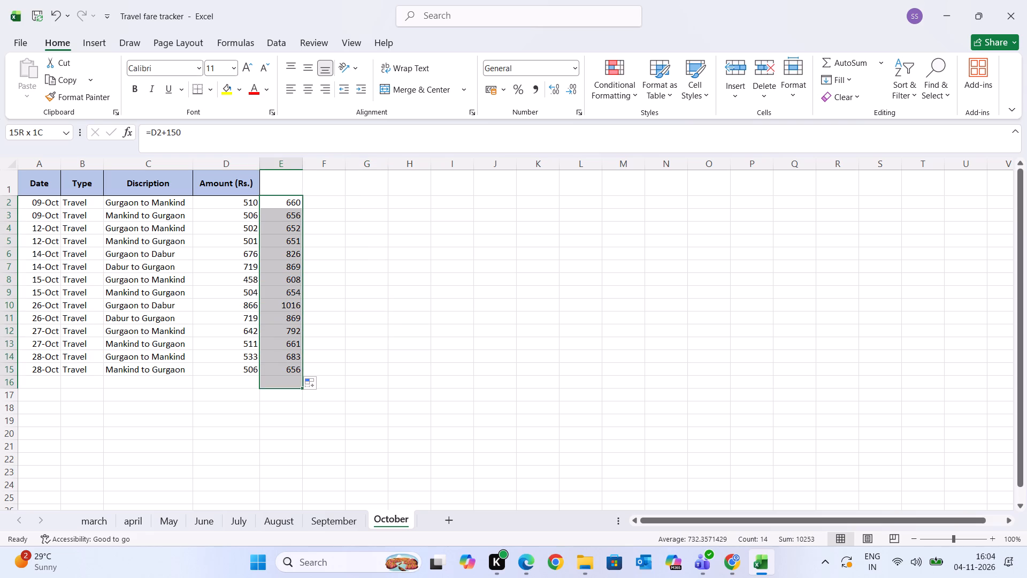
{"action": "left_click_drag", "start_coordinate": [281, 379], "coordinate": [279, 368]}
{"action": "left_click", "coordinate": [348, 367]}
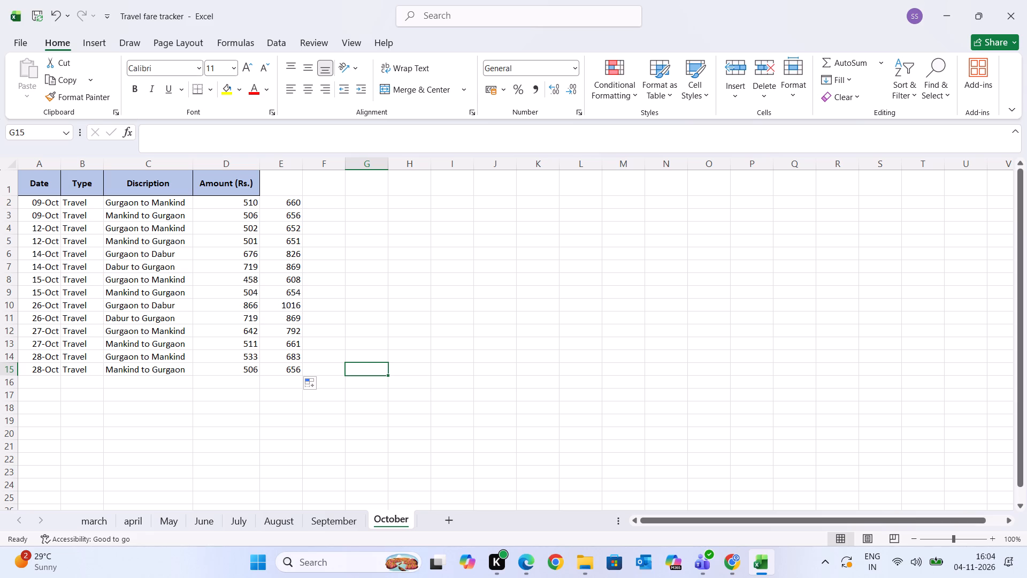
{"action": "left_click", "coordinate": [288, 199]}
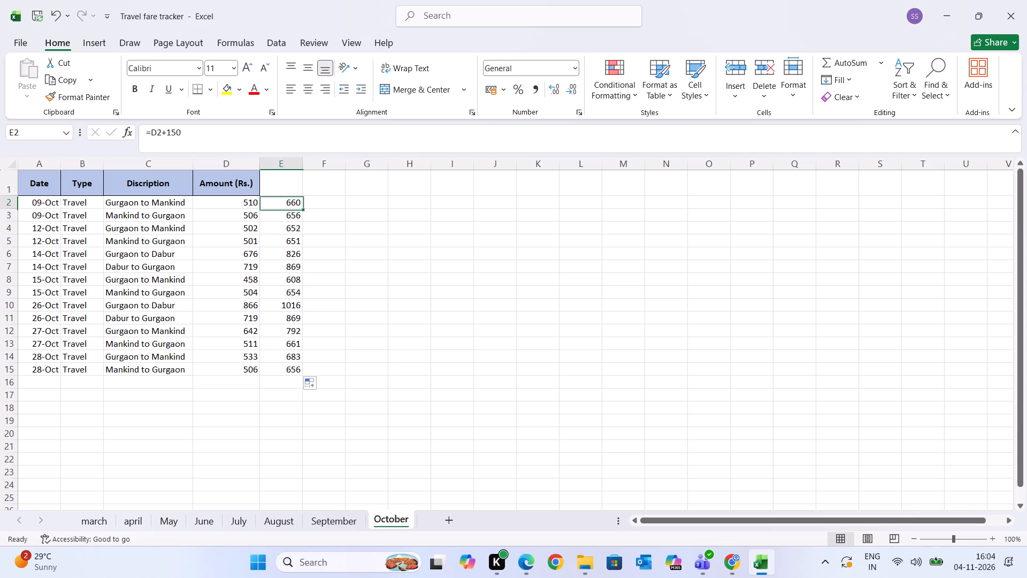
{"action": "left_click", "coordinate": [288, 199]}
{"action": "left_click_drag", "start_coordinate": [288, 199], "coordinate": [263, 362]}
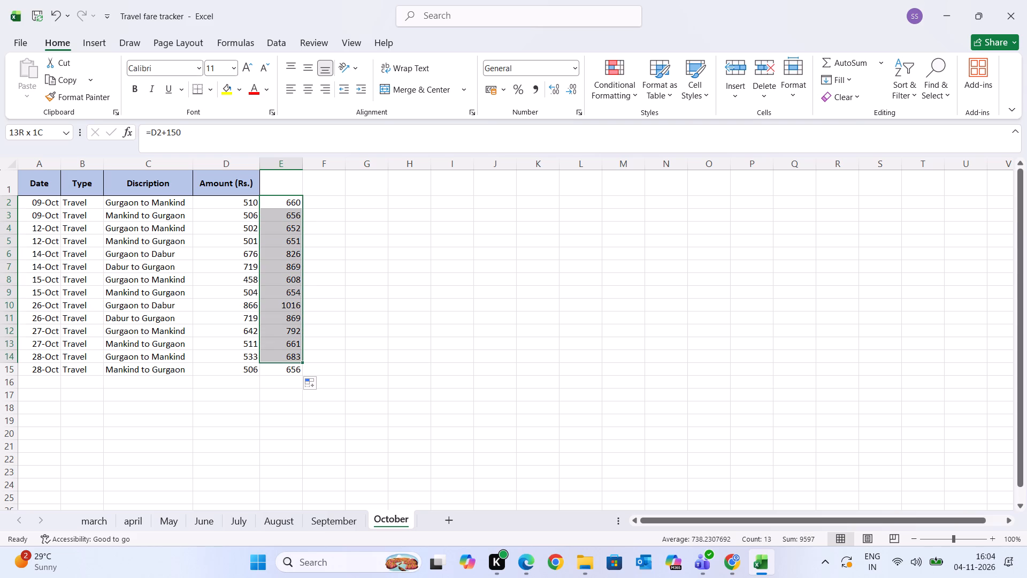
{"action": "left_click_drag", "start_coordinate": [263, 362], "coordinate": [265, 368]}
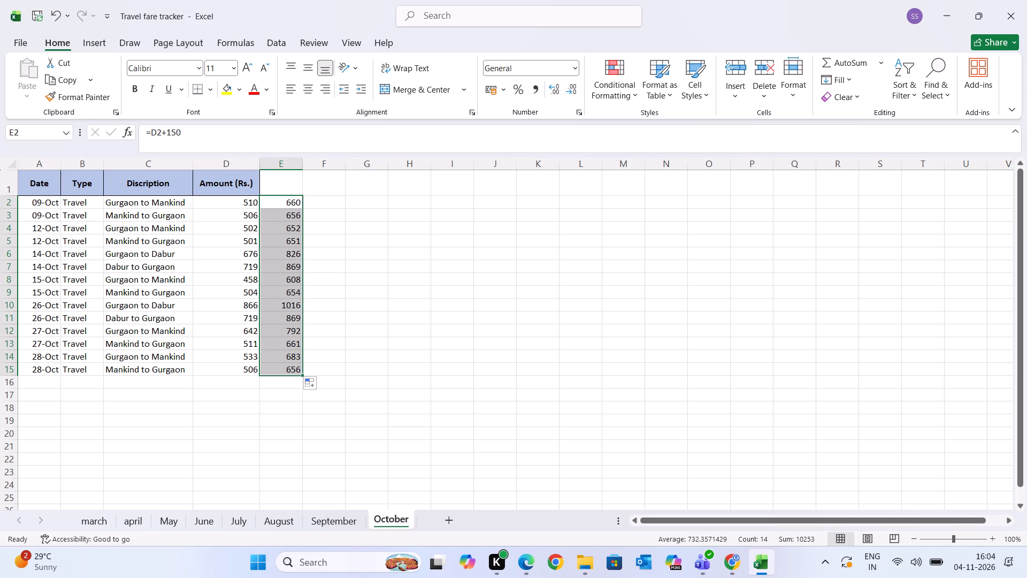
Total the October fares in D16 with =SUM(D2:D15) and fill the formula across to E16 for the increased fares.
{"action": "left_click", "coordinate": [241, 383]}
{"action": "type", "text": "=sum"}
{"action": "key", "text": "shift+parenleft"}
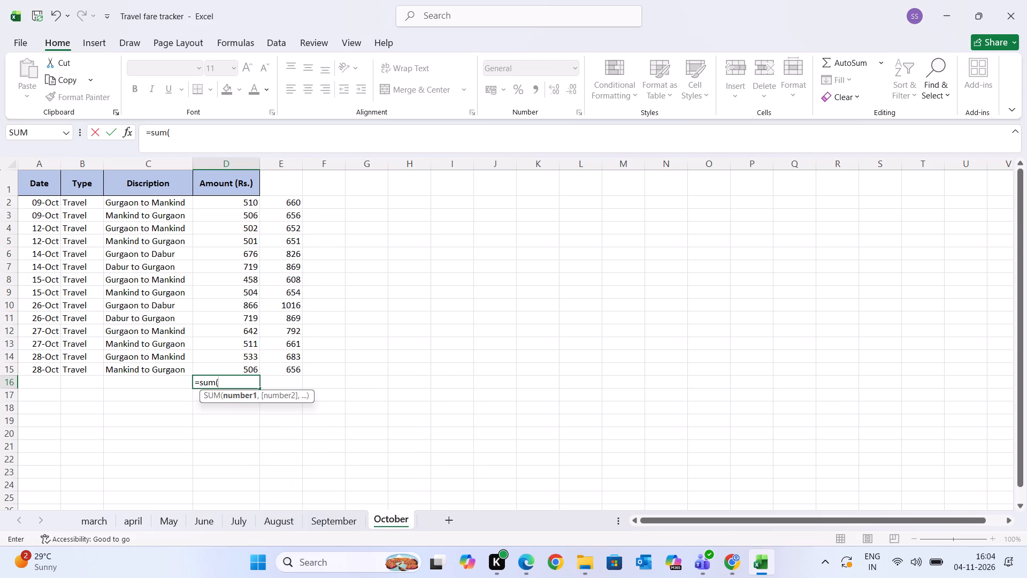
{"action": "left_click", "coordinate": [237, 203]}
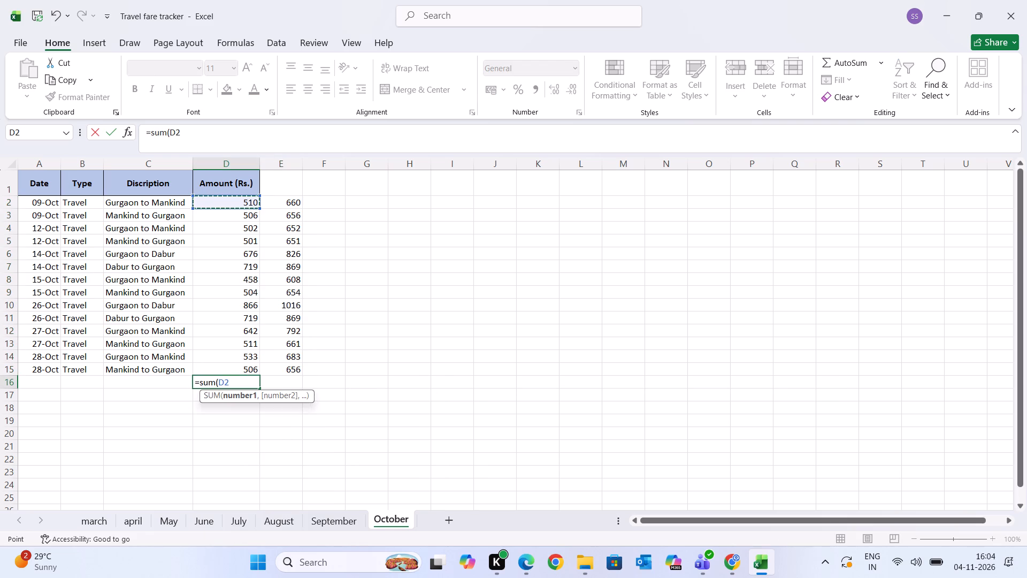
{"action": "key", "text": "ctrl+shift+Down"}
{"action": "key", "text": "shift+parenright"}
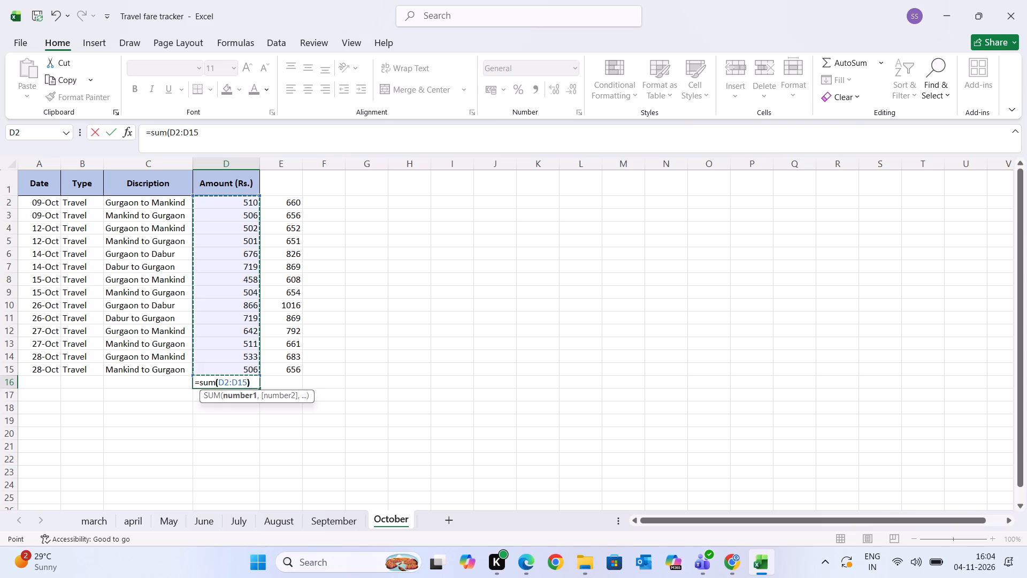
{"action": "key", "text": "Return"}
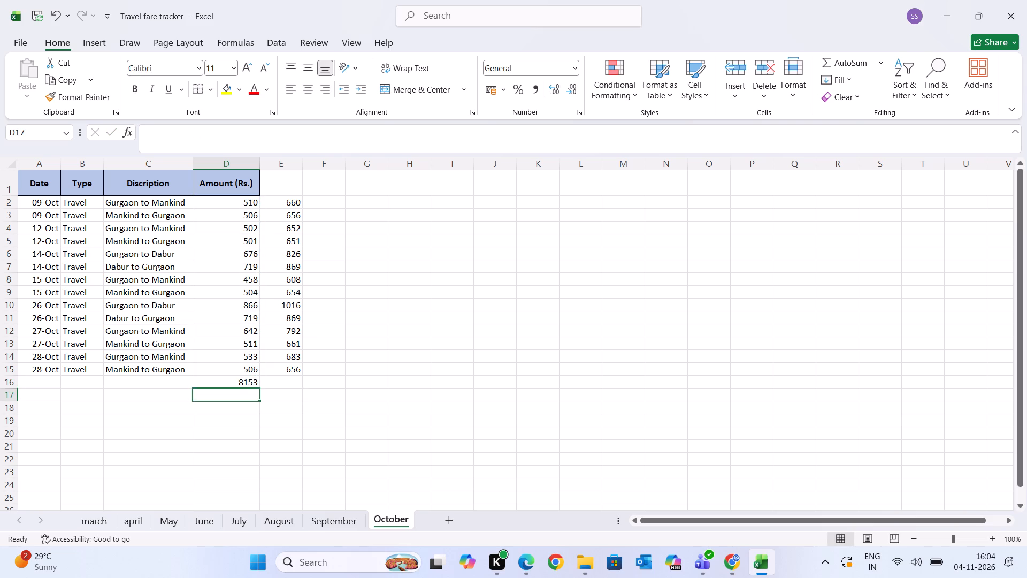
{"action": "left_click", "coordinate": [196, 384]}
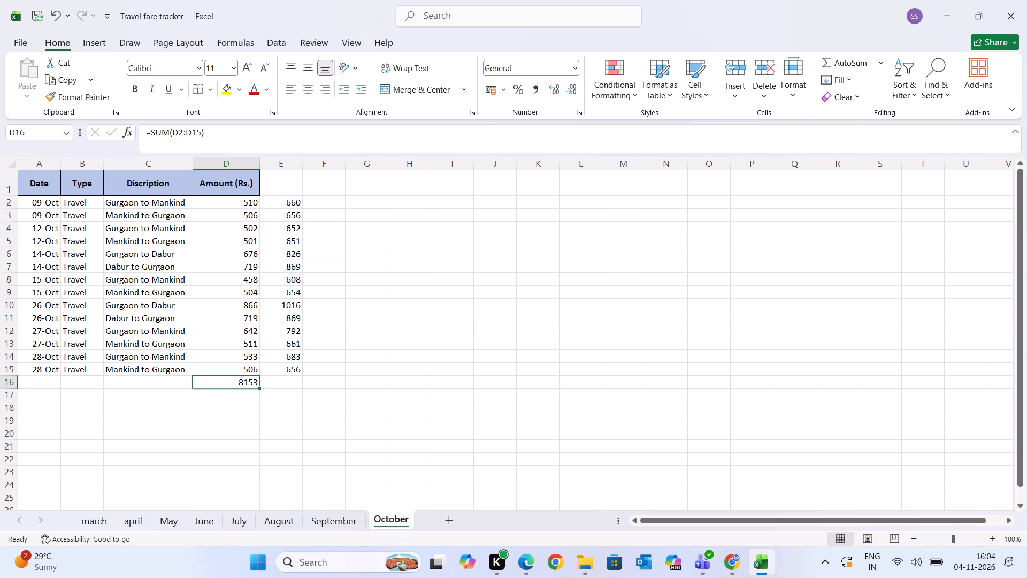
{"action": "left_click_drag", "start_coordinate": [260, 389], "coordinate": [288, 389]}
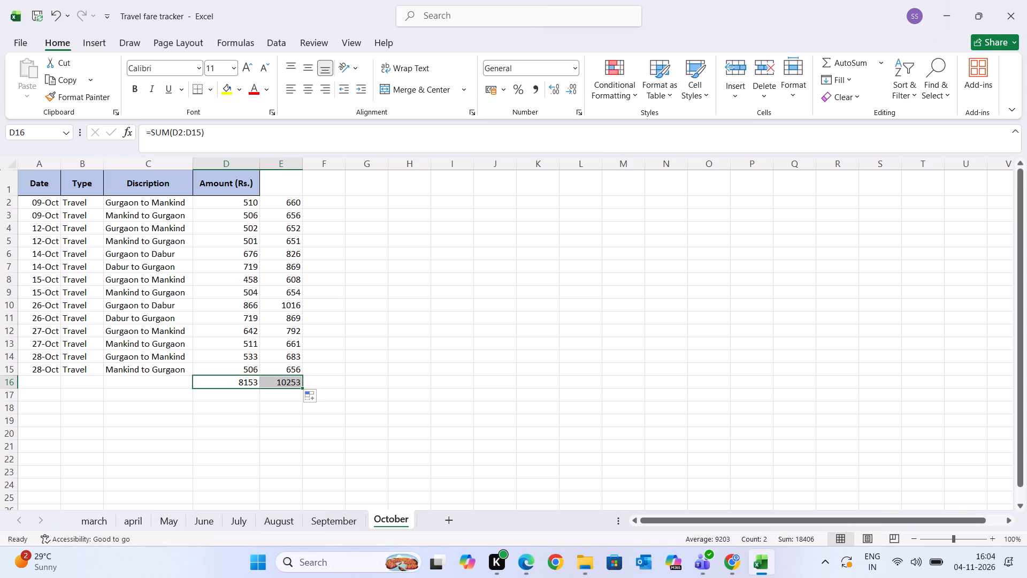
{"action": "left_click", "coordinate": [362, 373]}
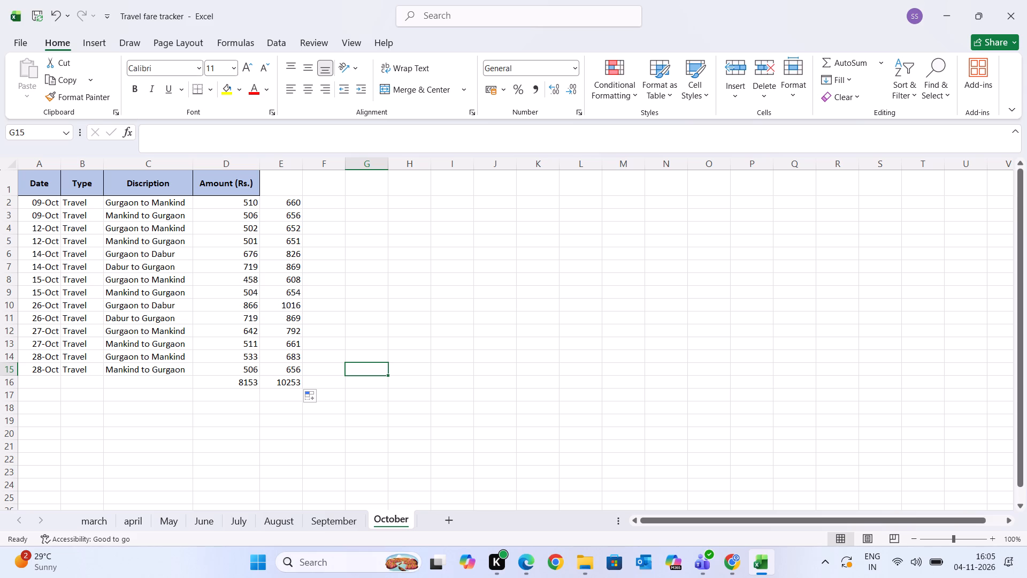
Overwrite the increased fares in E2, E3, E4 and E5 with 710, 687, 690 and 699.
{"action": "left_click", "coordinate": [287, 199]}
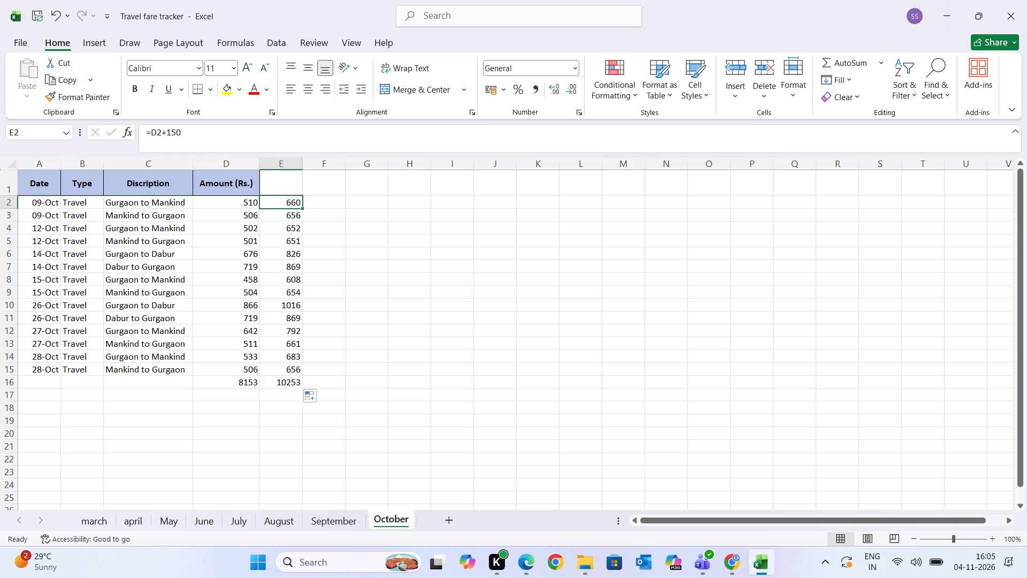
{"action": "key", "text": "Home"}
{"action": "key", "text": "End"}
{"action": "key", "text": "Insert"}
{"action": "key", "text": "Return"}
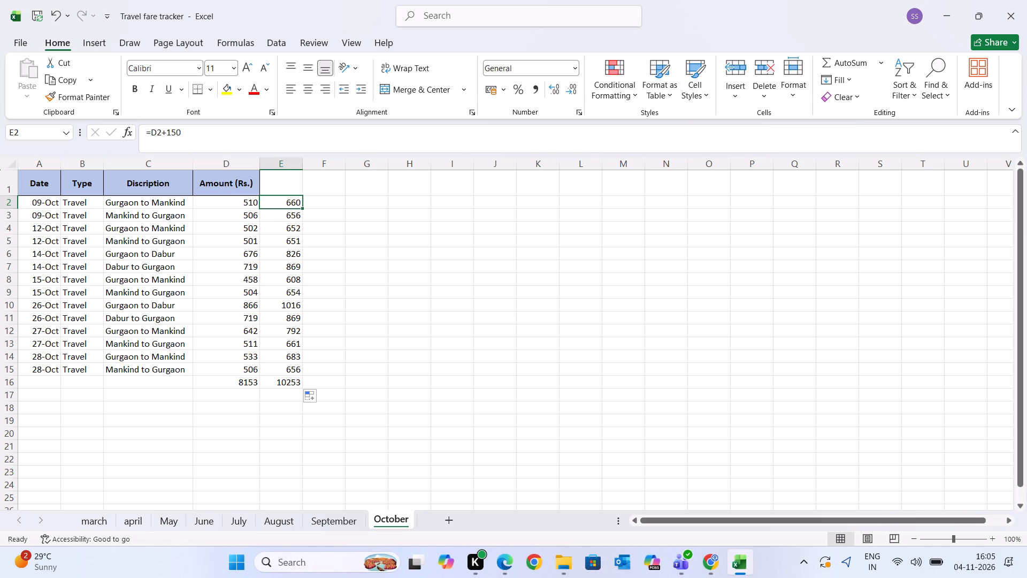
{"action": "left_click", "coordinate": [287, 199]}
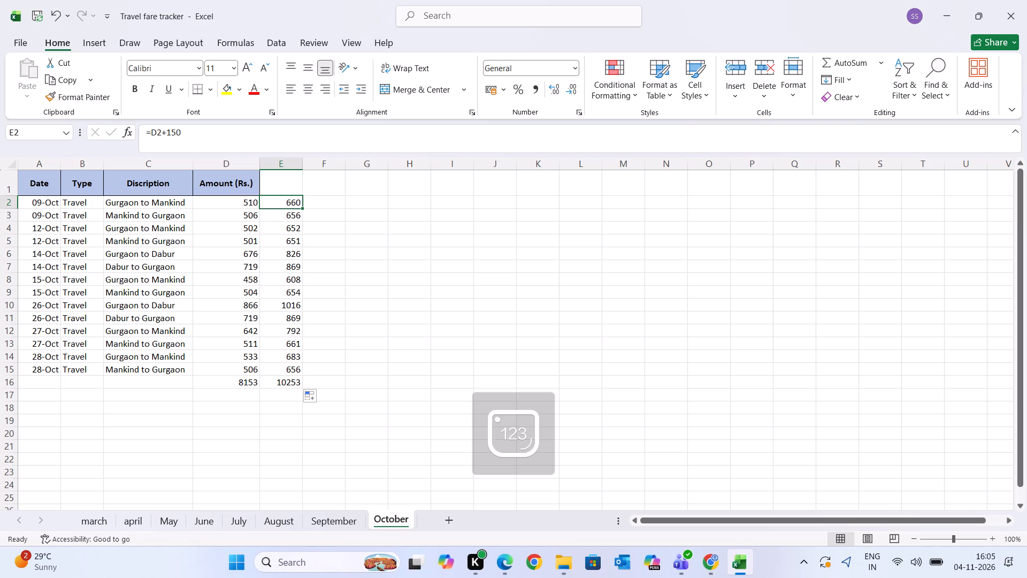
{"action": "type", "text": "710"}
{"action": "key", "text": "Return"}
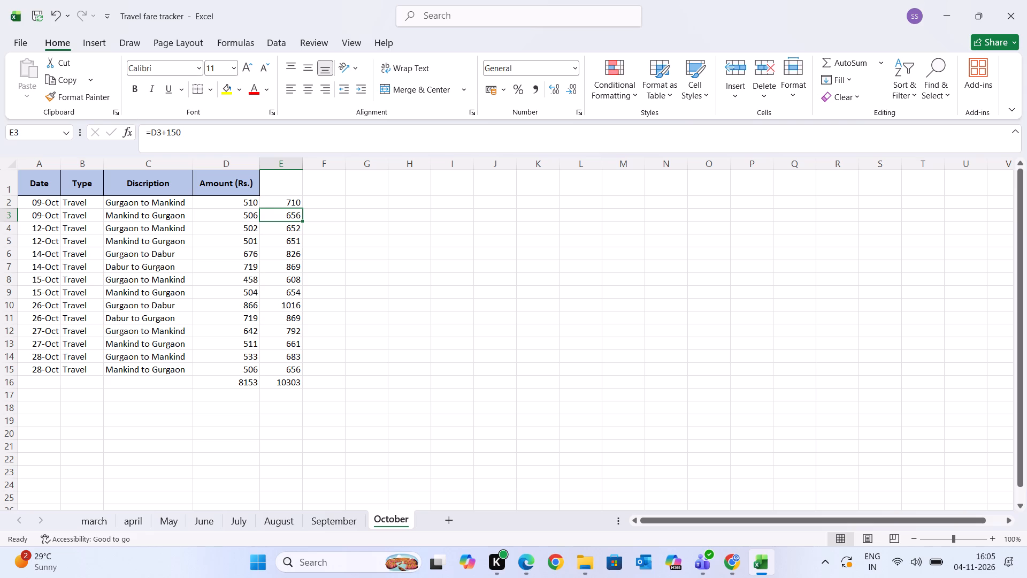
{"action": "key", "text": "6"}
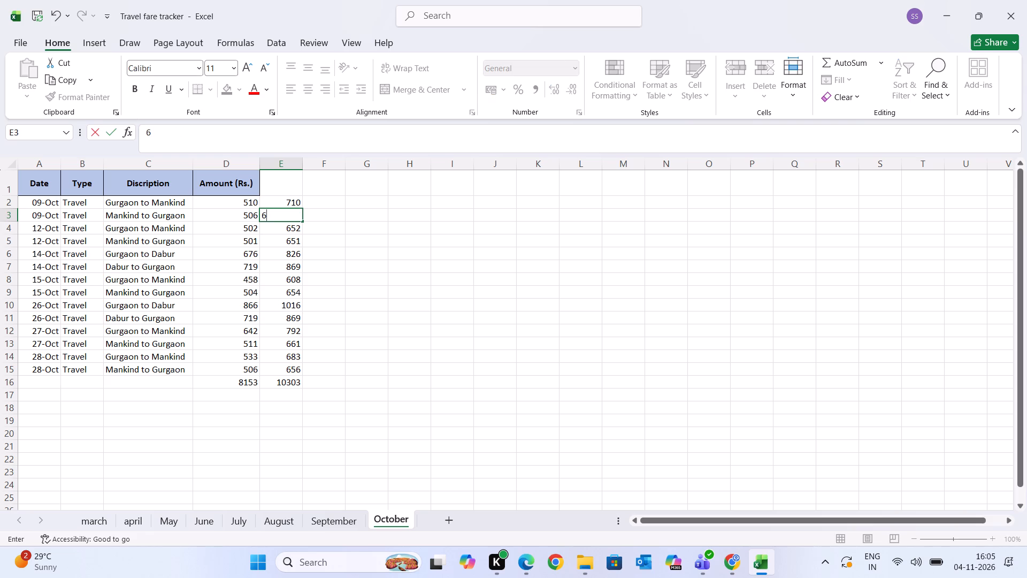
{"action": "type", "text": "87"}
{"action": "key", "text": "Return"}
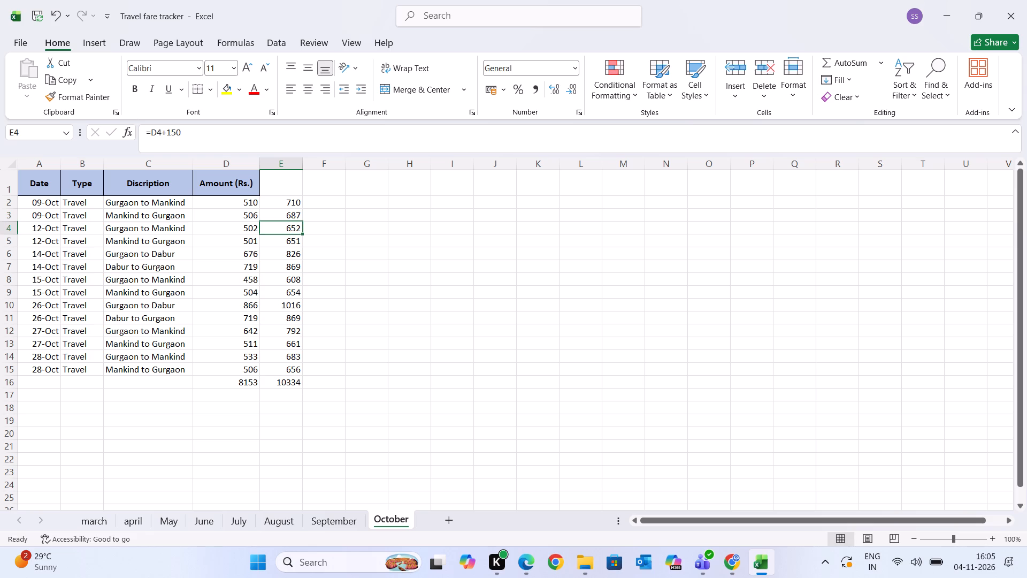
{"action": "key", "text": "Up"}
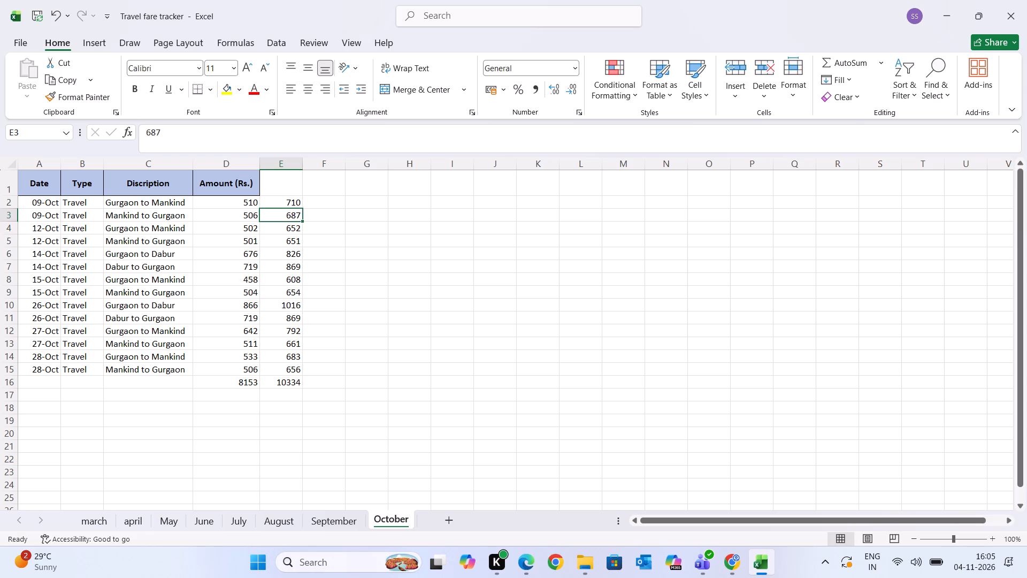
{"action": "key", "text": "Down"}
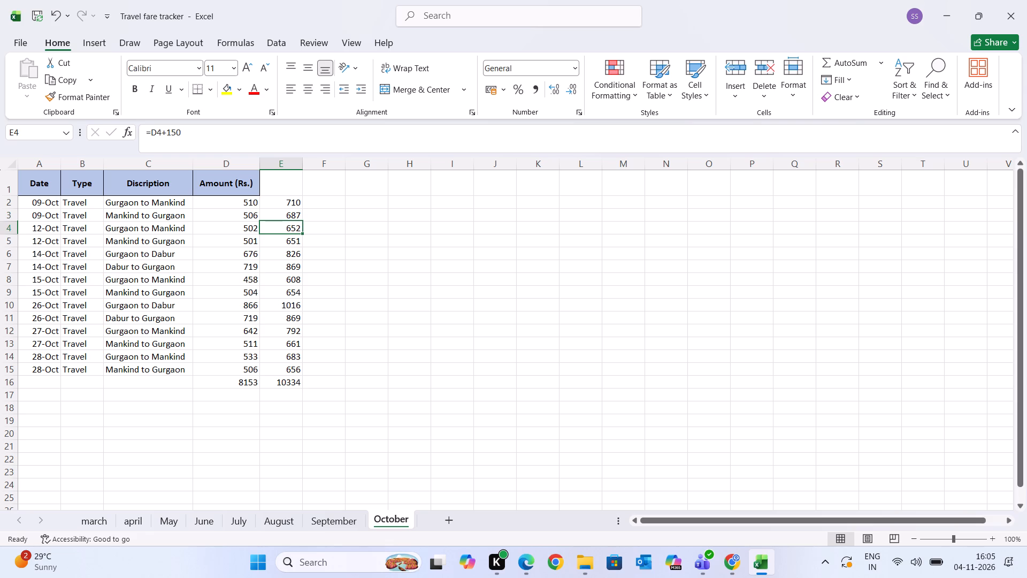
{"action": "type", "text": "690"}
{"action": "key", "text": "Return"}
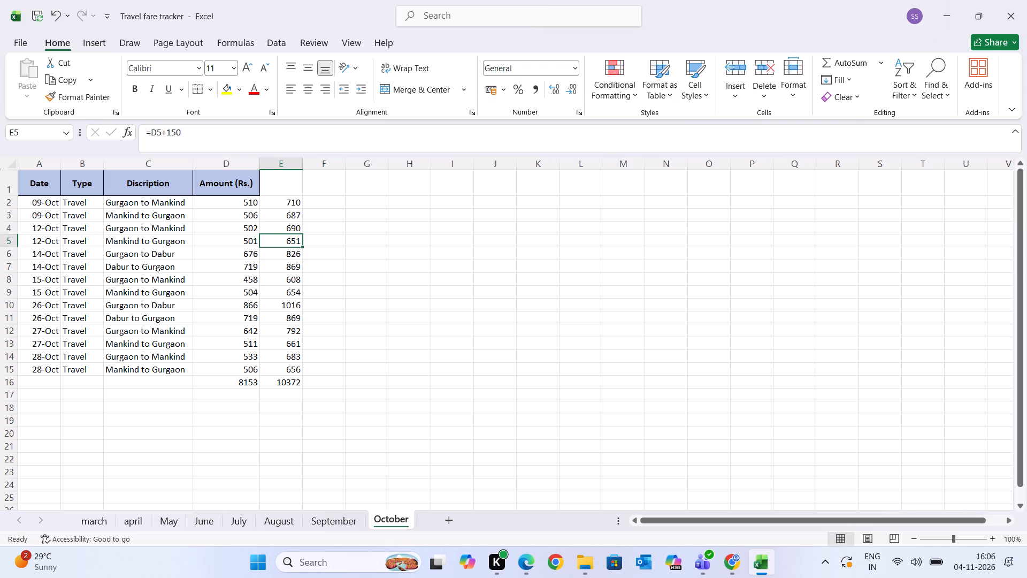
{"action": "key", "text": "6"}
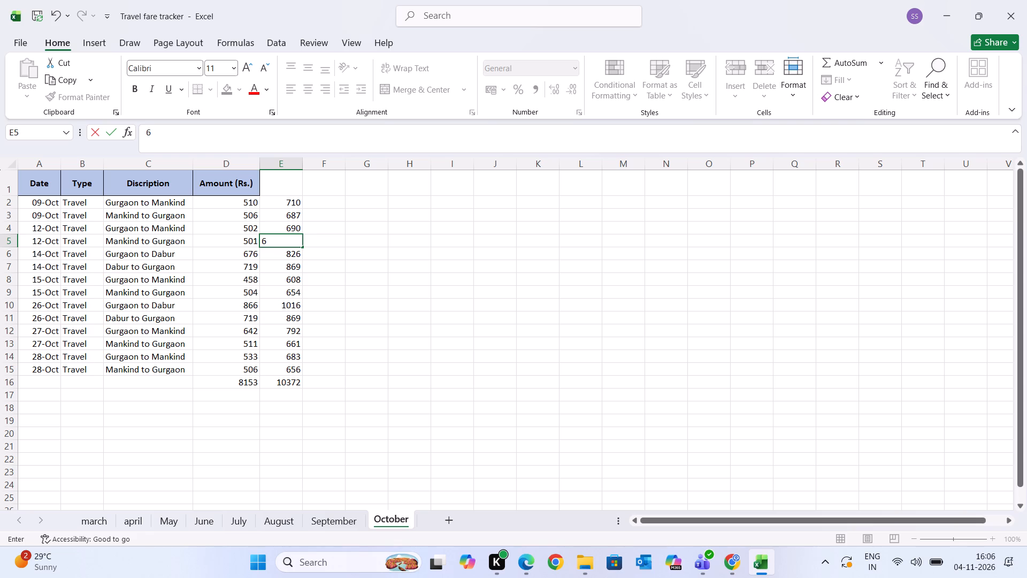
{"action": "type", "text": "99"}
{"action": "key", "text": "Return"}
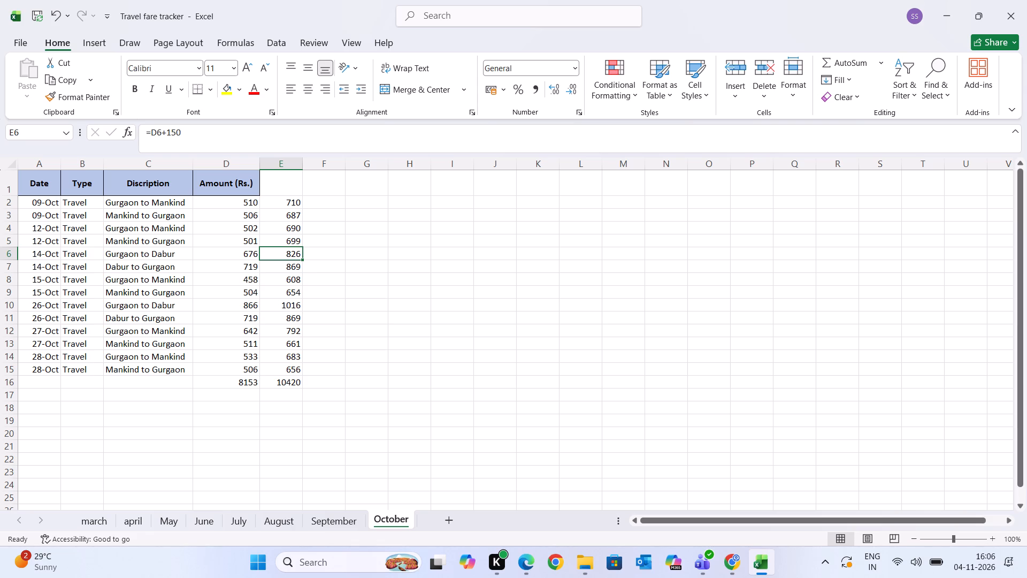
Examine the increased fares and their formulas in column E for the 14-Oct to 26-Oct trips.
{"action": "key", "text": "Down"}
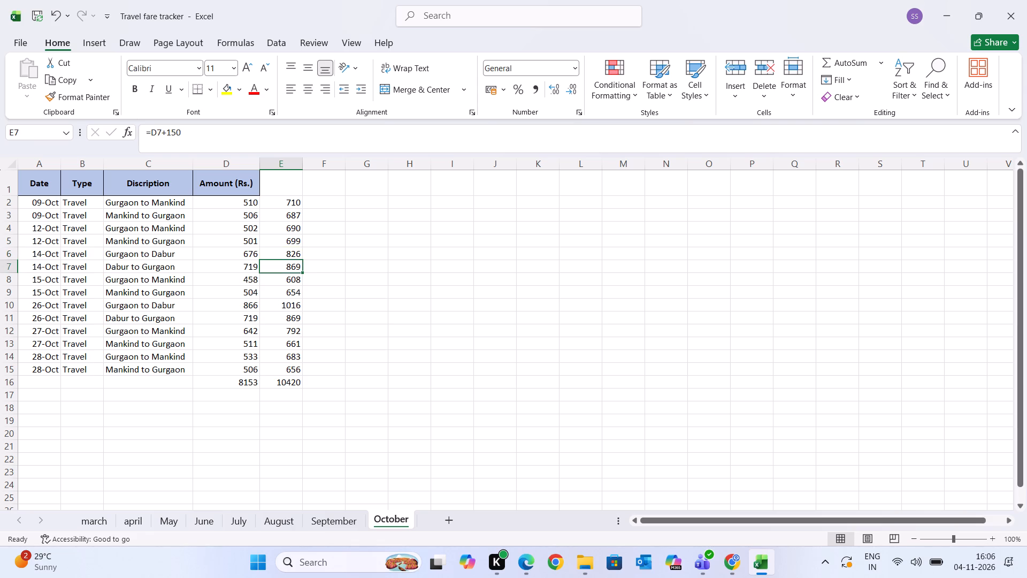
{"action": "key", "text": "Down"}
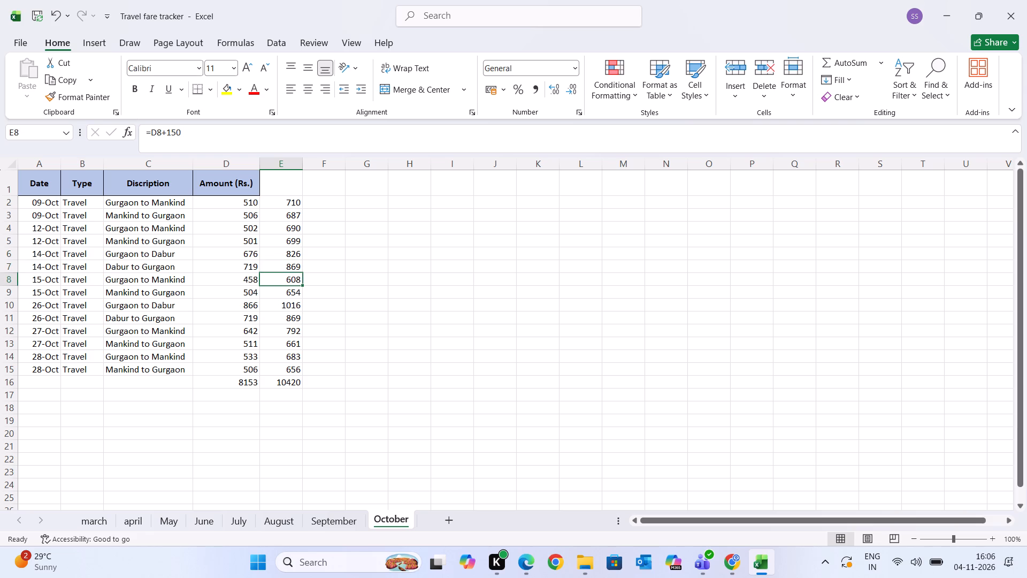
{"action": "key", "text": "Down"}
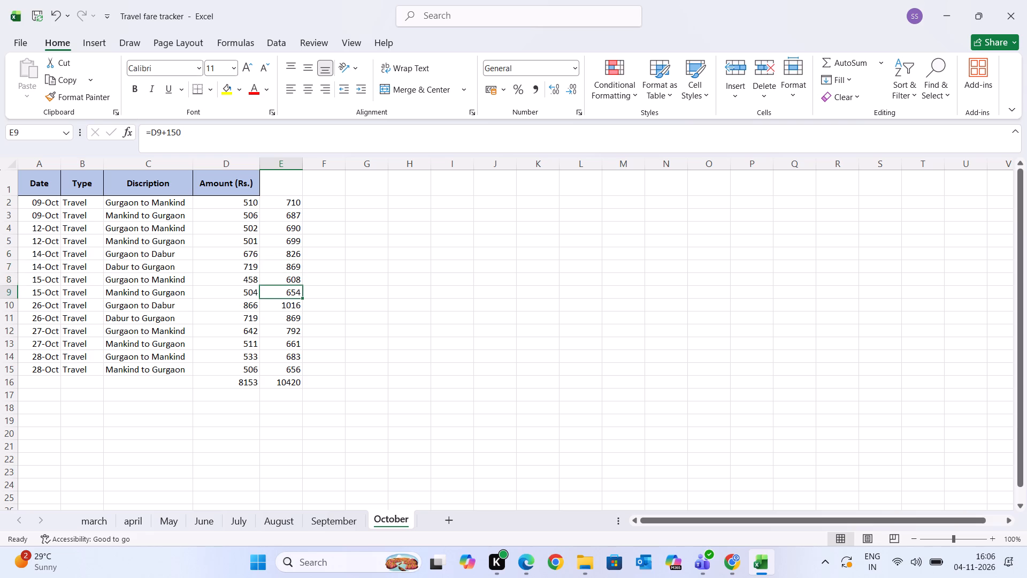
{"action": "key", "text": "Down"}
{"action": "key", "text": "Up"}
{"action": "key", "text": "Up"}
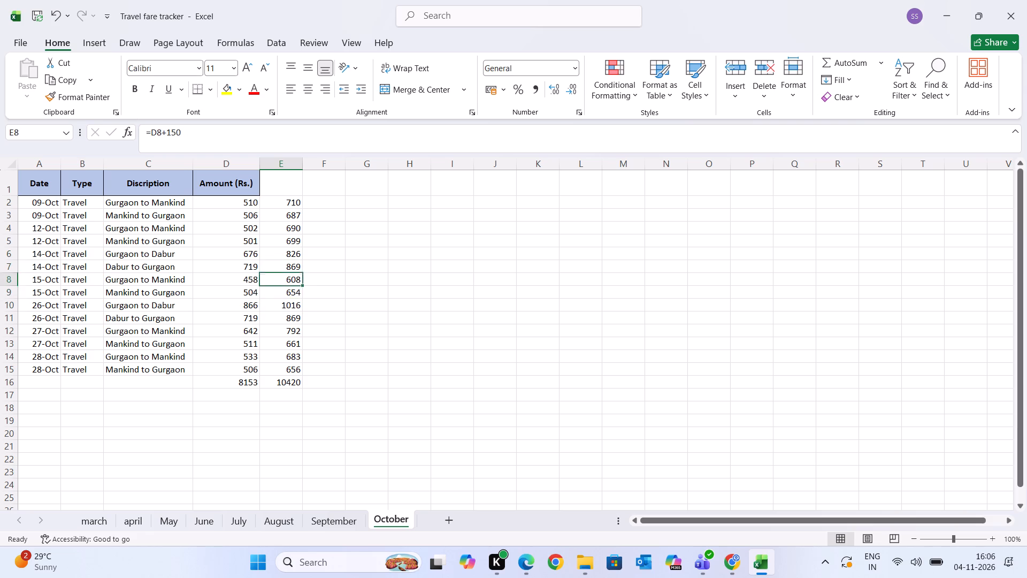
{"action": "key", "text": "Up"}
{"action": "key", "text": "Up"}
{"action": "key", "text": "Up"}
{"action": "key", "text": "Down"}
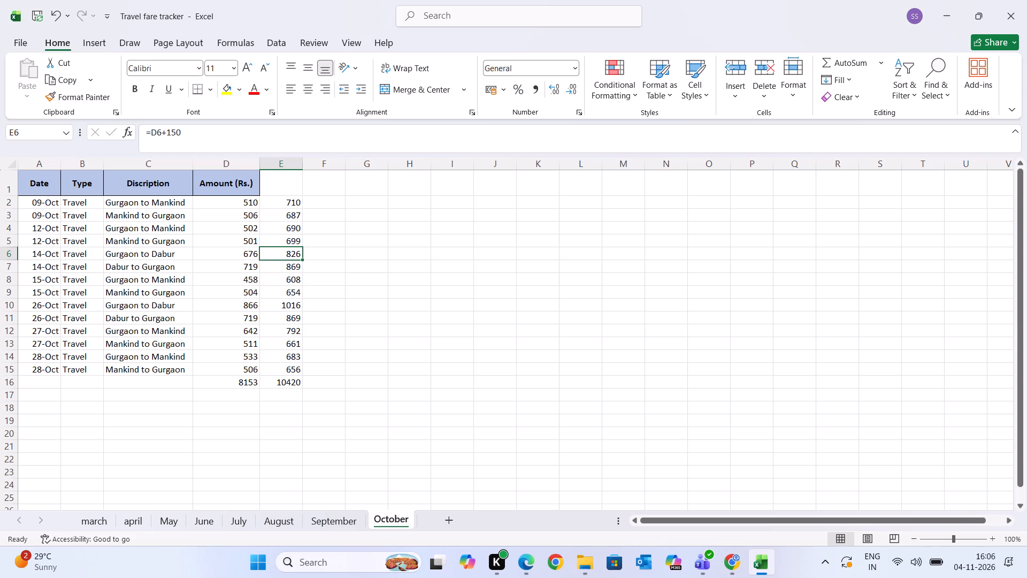
Overwrite the increased fares in E9 and E11 with 704 and 919.
{"action": "key", "text": "Down"}
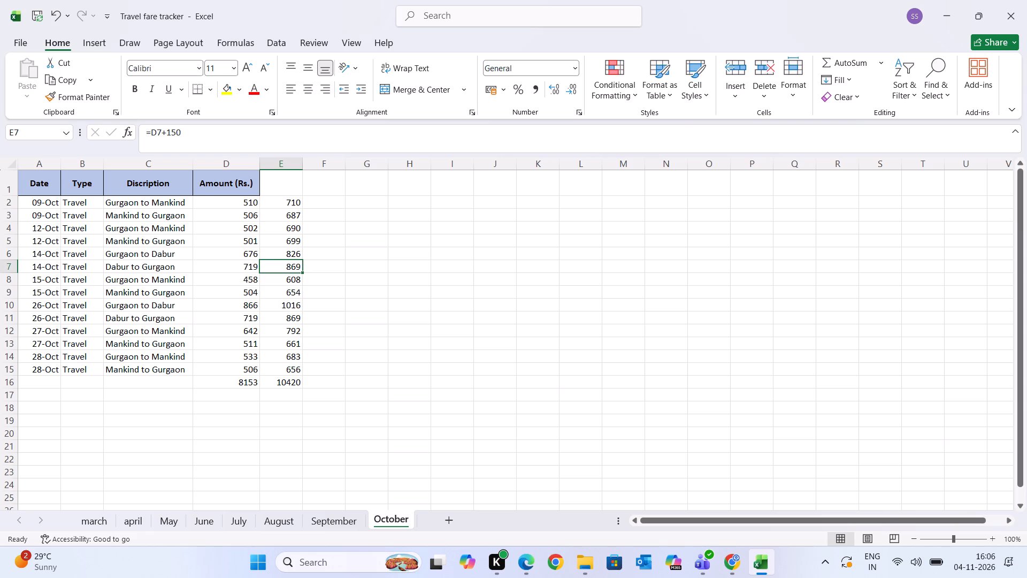
{"action": "key", "text": "Down"}
{"action": "key", "text": "Down"}
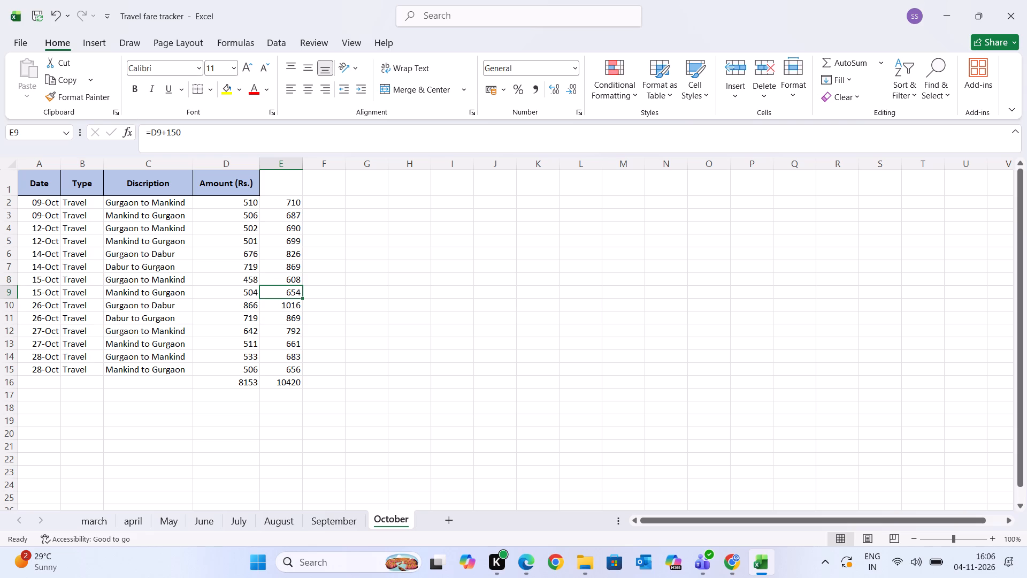
{"action": "type", "text": "704"}
{"action": "key", "text": "Return"}
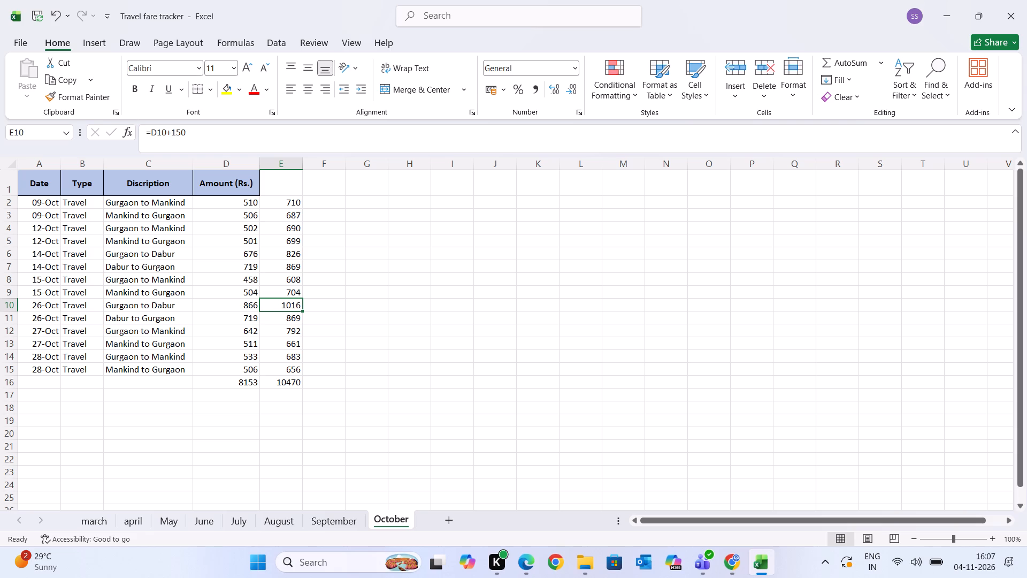
{"action": "key", "text": "Down"}
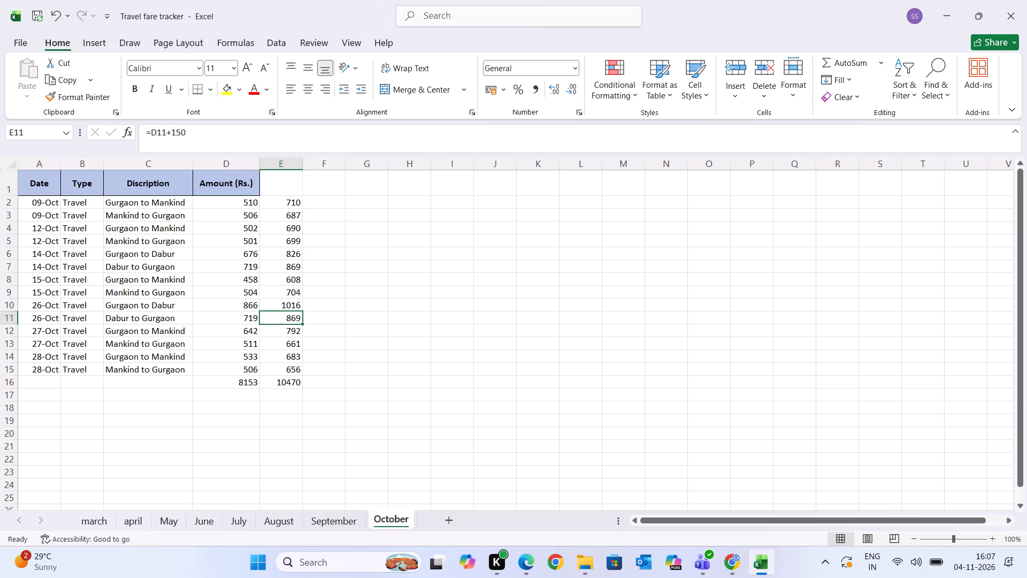
{"action": "type", "text": "919"}
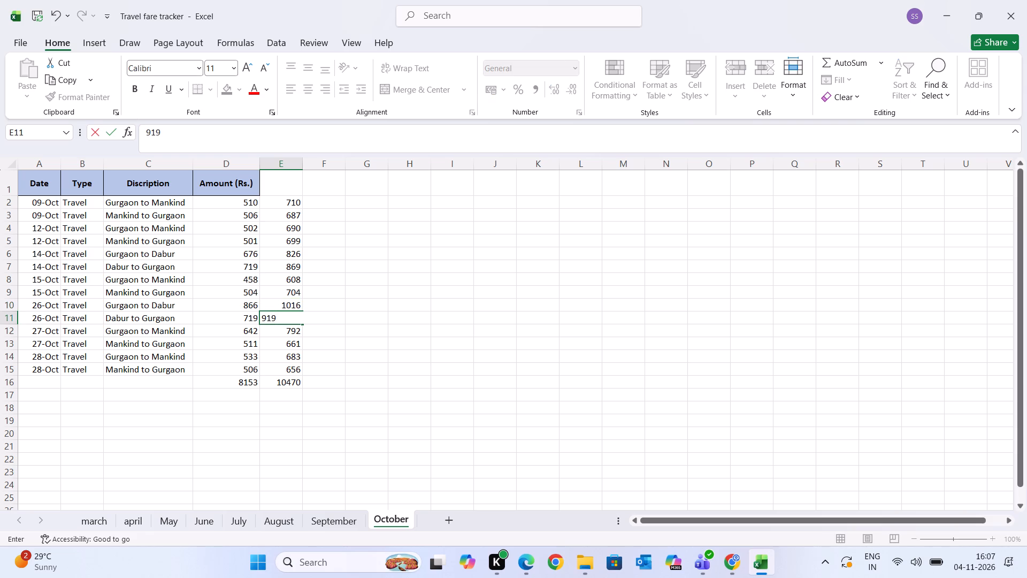
{"action": "key", "text": "Return"}
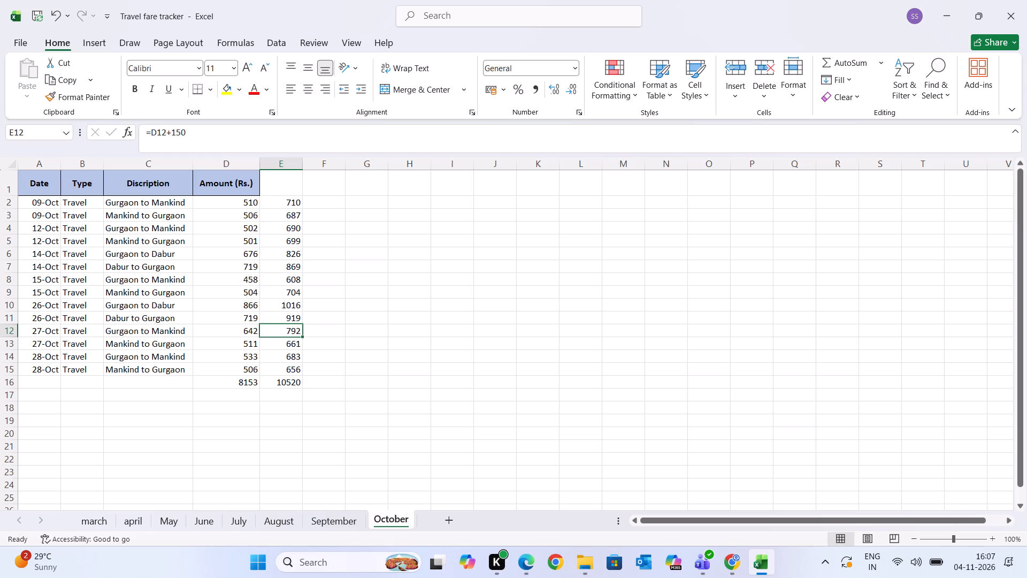
Overwrite the increased fares in E12, E13, E14 and E15 with 892, 761, 783 and 706.
{"action": "type", "text": "892"}
{"action": "key", "text": "Return"}
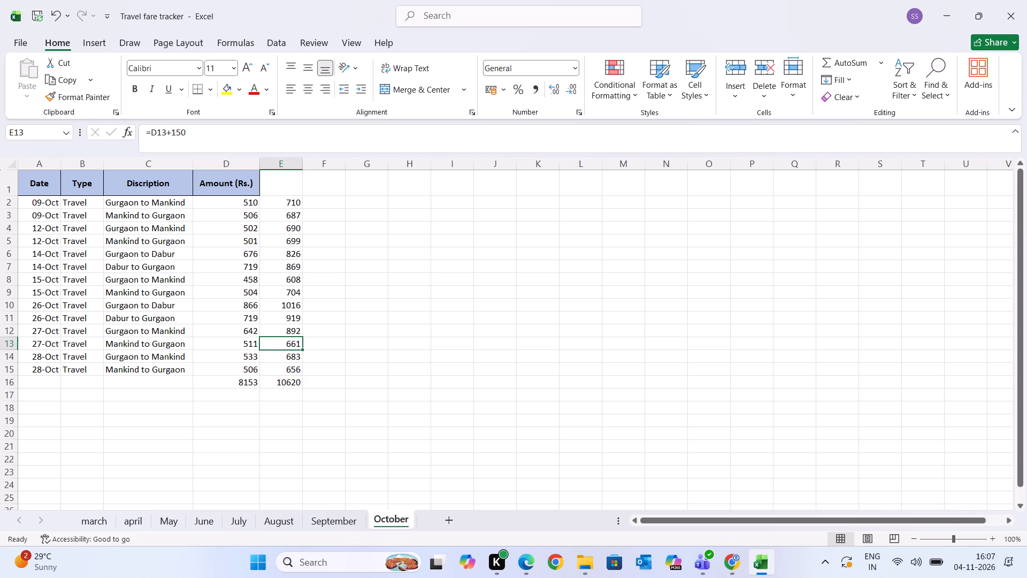
{"action": "type", "text": "761"}
{"action": "key", "text": "Return"}
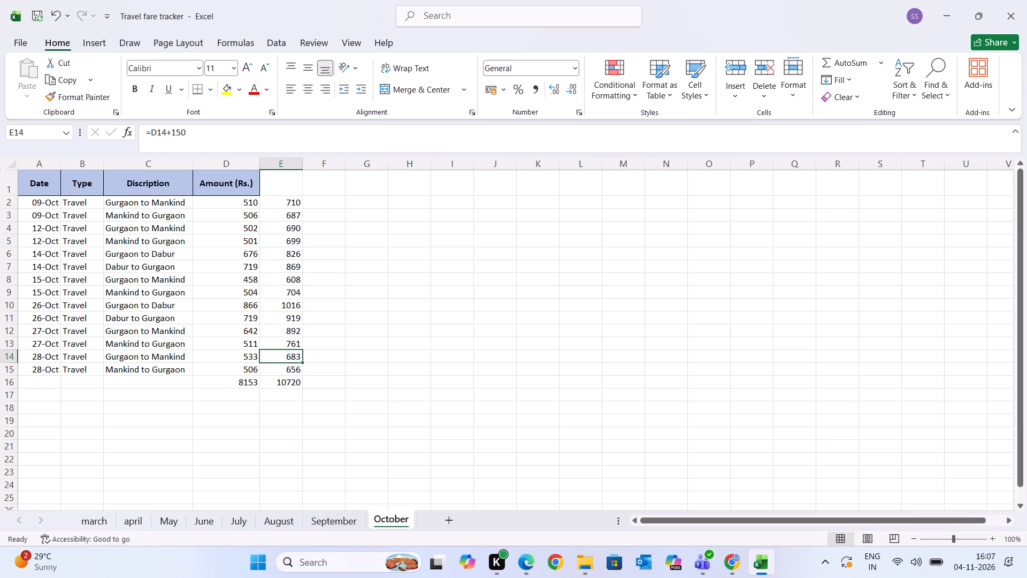
{"action": "type", "text": "783"}
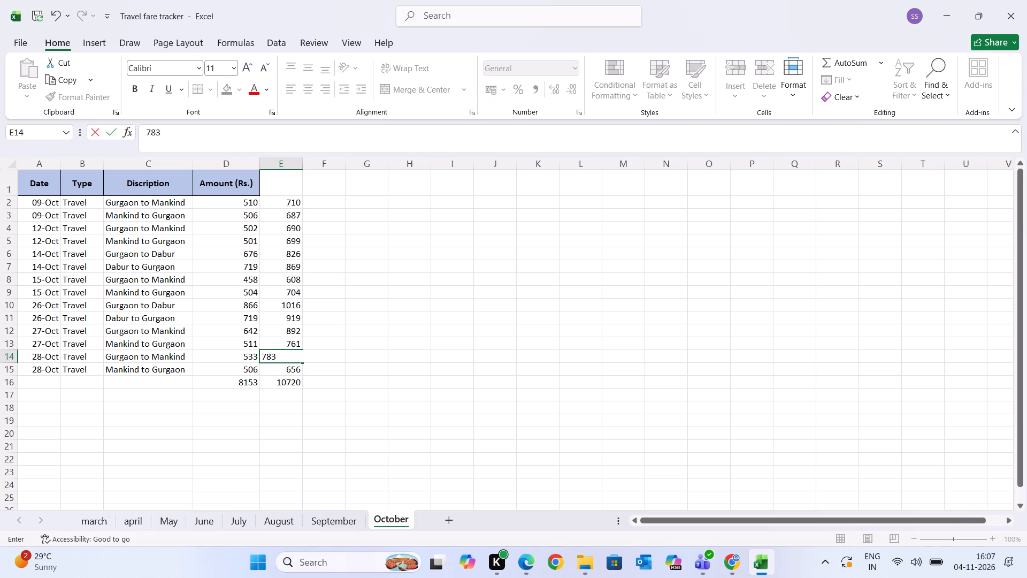
{"action": "key", "text": "Return"}
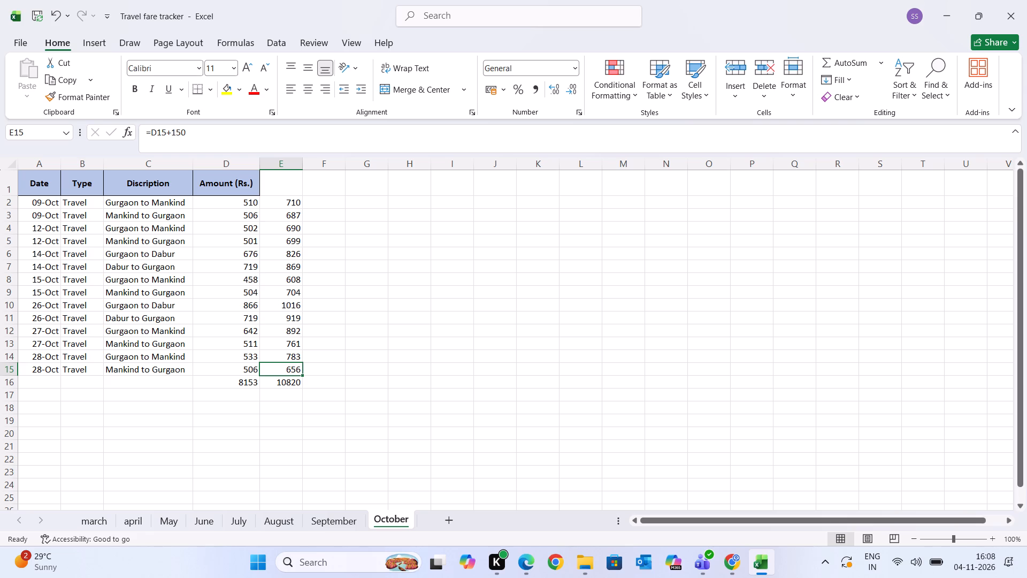
{"action": "type", "text": "70"}
{"action": "key", "text": "6"}
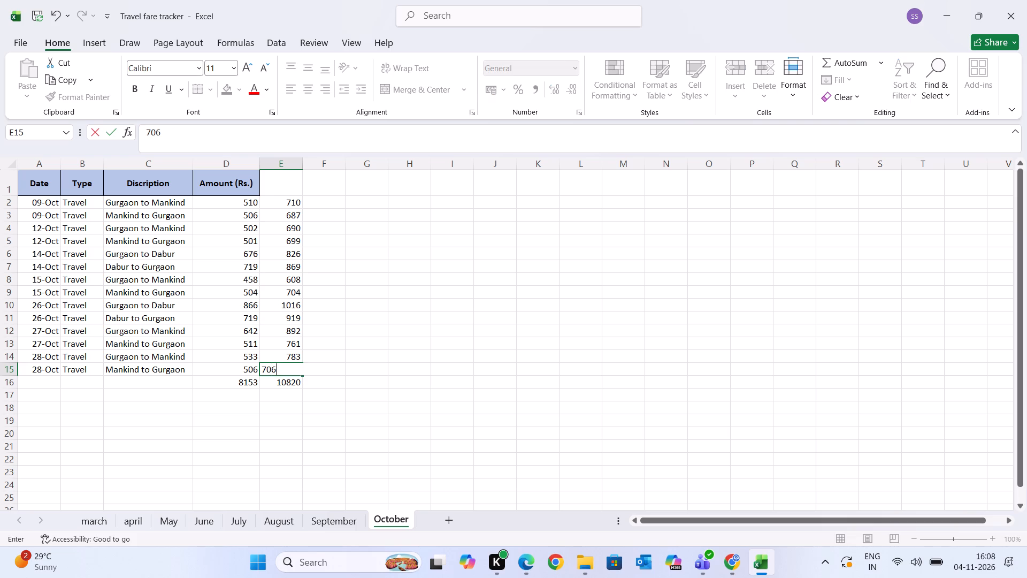
{"action": "key", "text": "Return"}
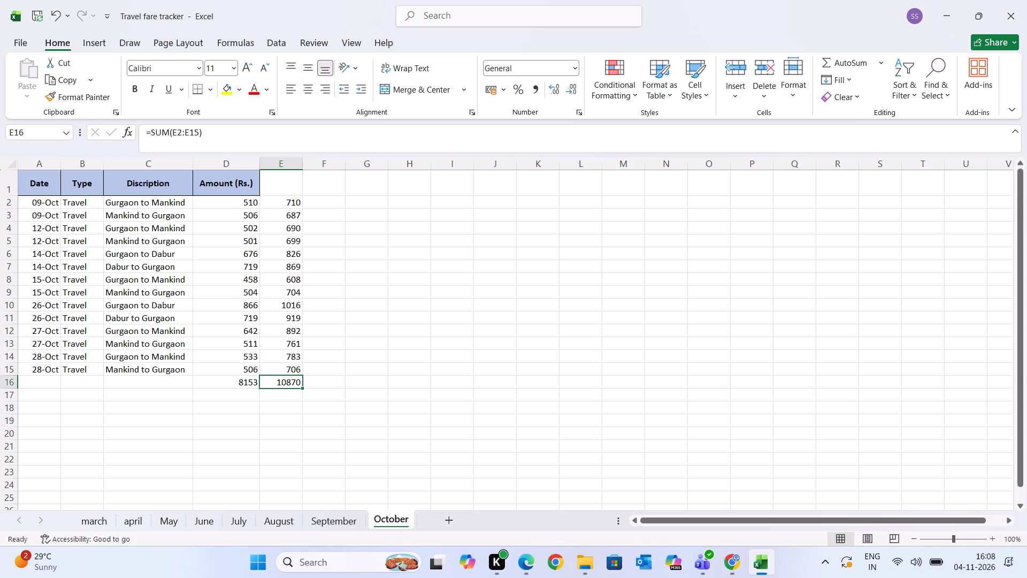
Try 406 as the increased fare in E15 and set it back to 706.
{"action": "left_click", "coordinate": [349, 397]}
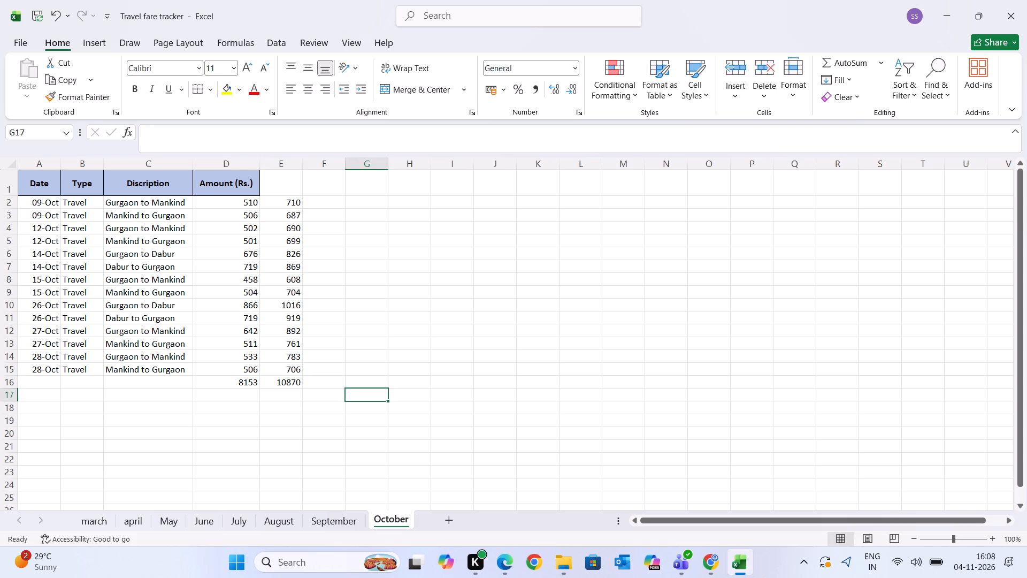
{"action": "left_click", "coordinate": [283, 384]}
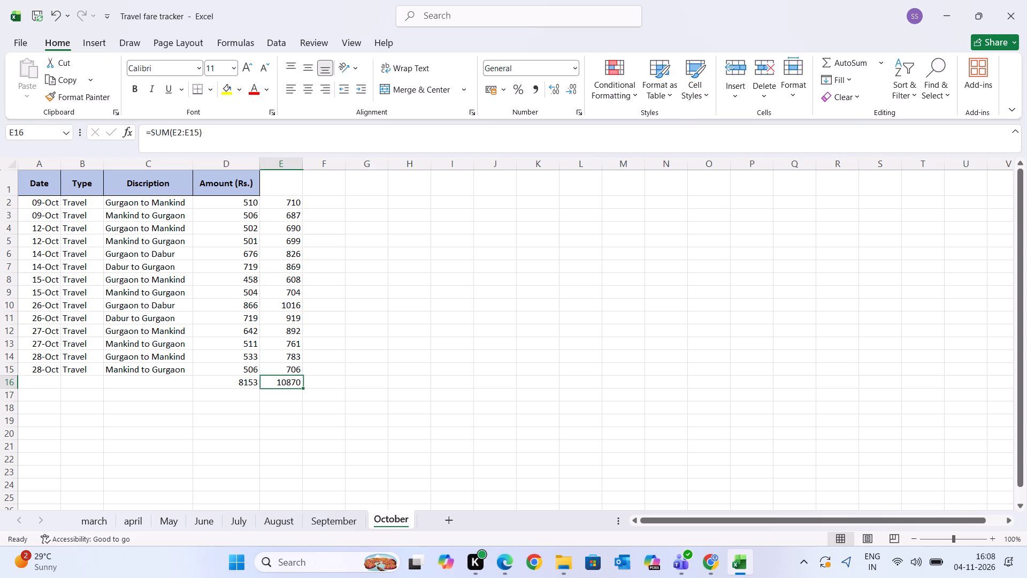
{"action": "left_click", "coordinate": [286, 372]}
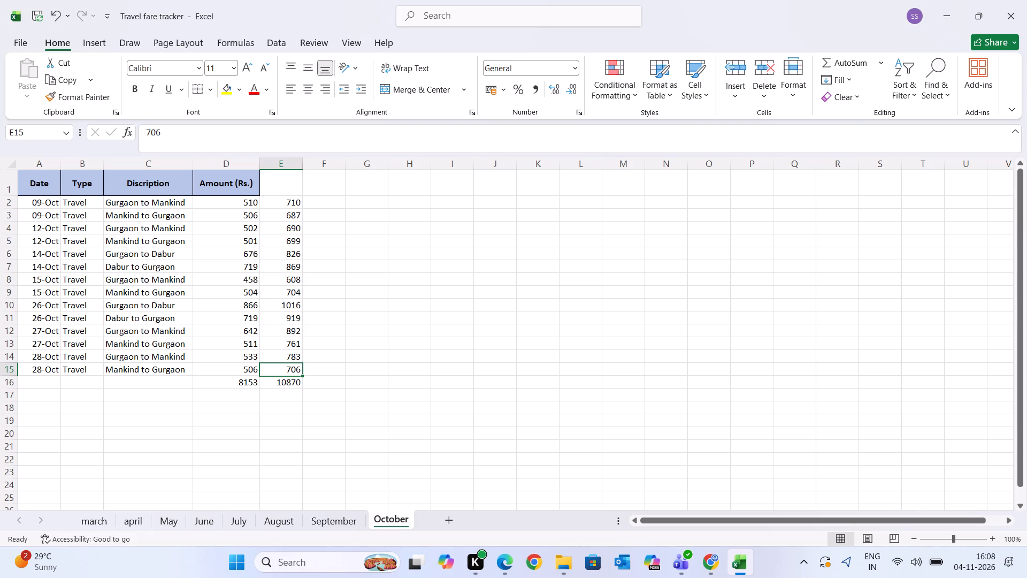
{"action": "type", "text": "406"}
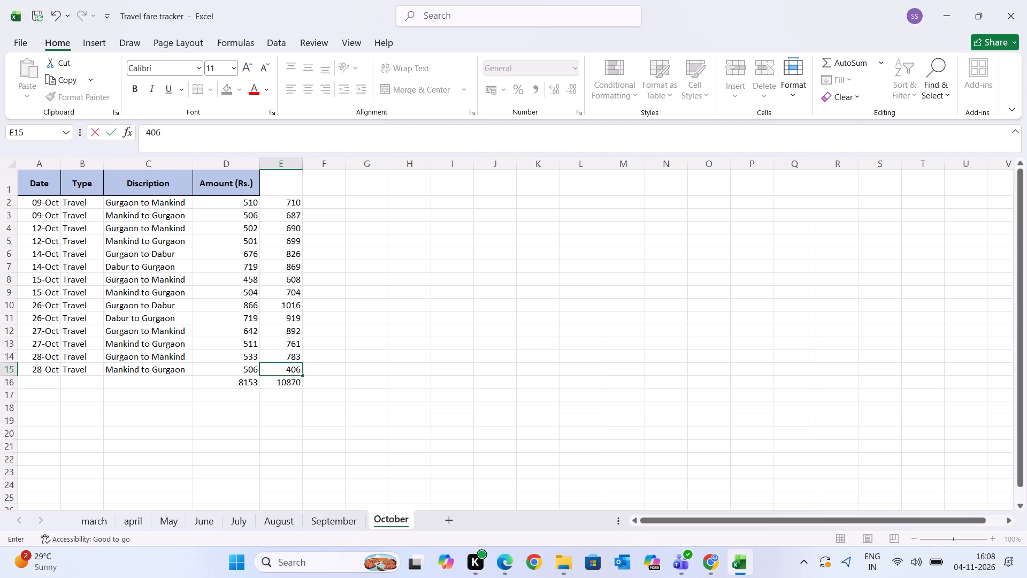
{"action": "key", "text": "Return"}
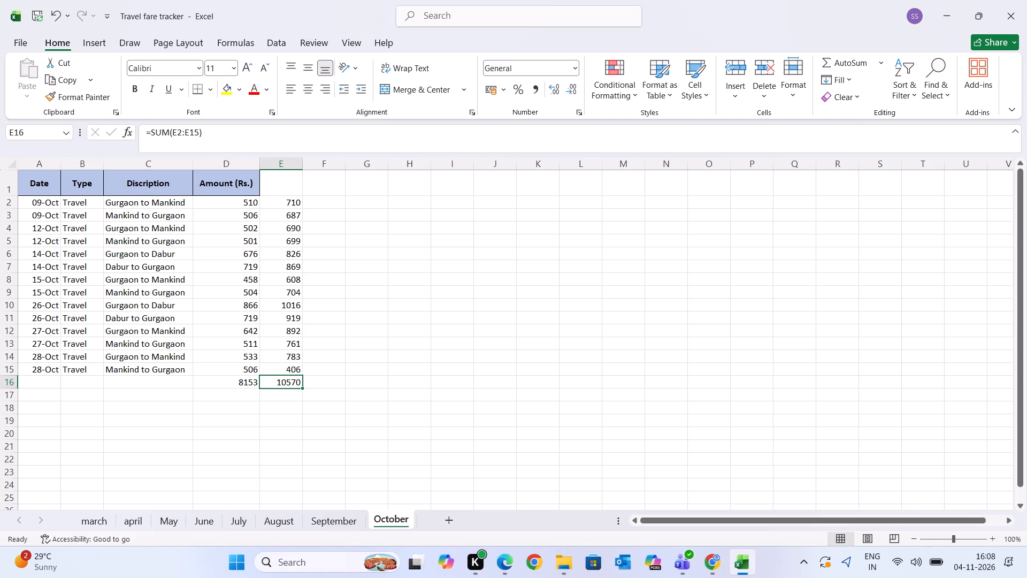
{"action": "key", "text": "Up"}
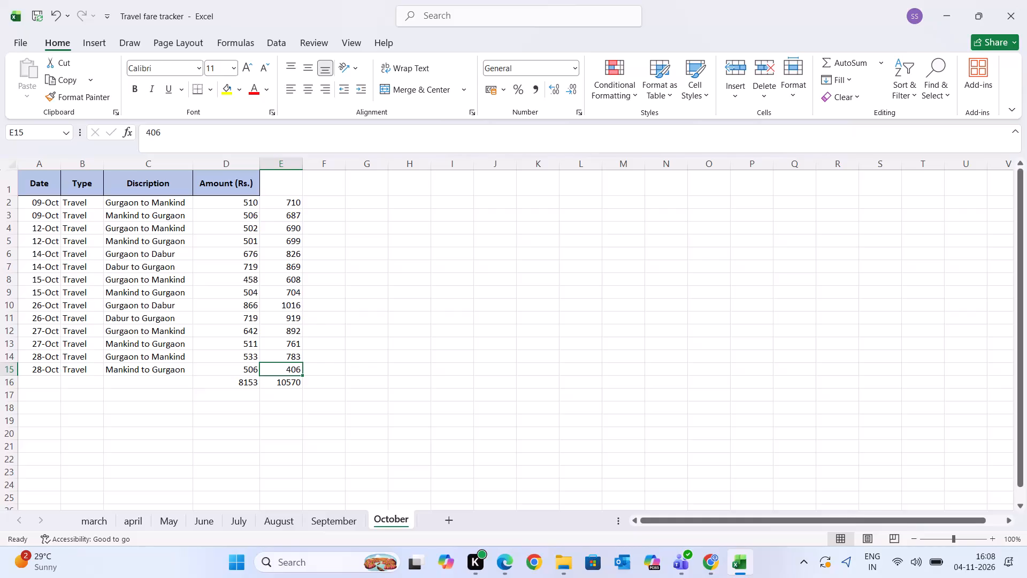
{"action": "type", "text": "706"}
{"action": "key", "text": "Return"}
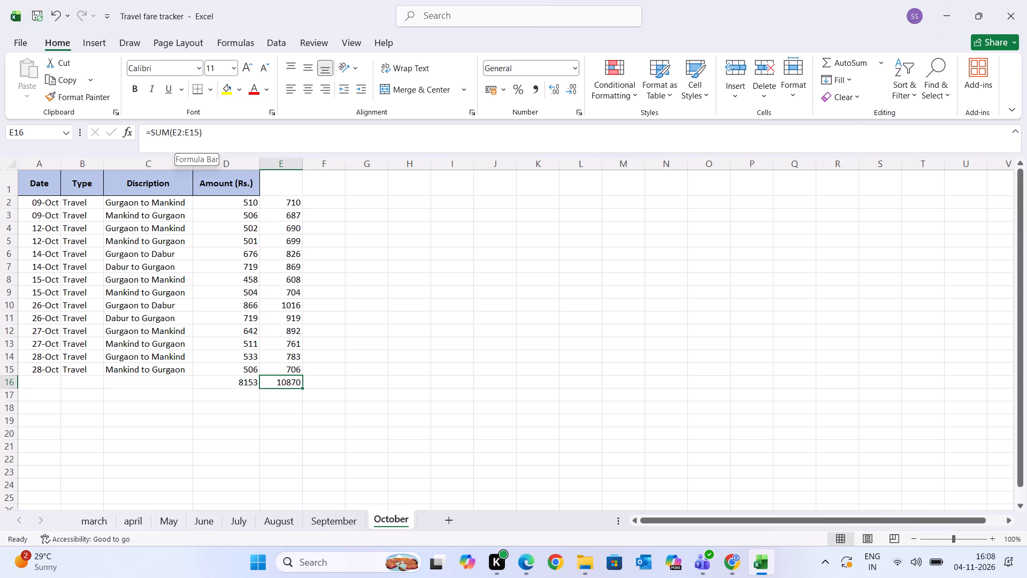
Check the total formulas in D16 and E16.
{"action": "left_click", "coordinate": [236, 378]}
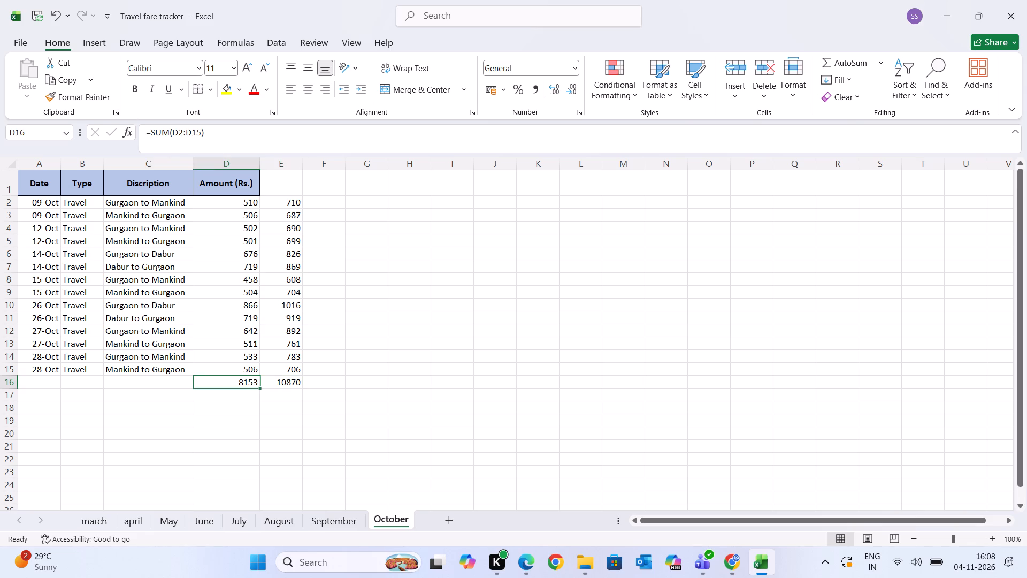
{"action": "left_click", "coordinate": [292, 386]}
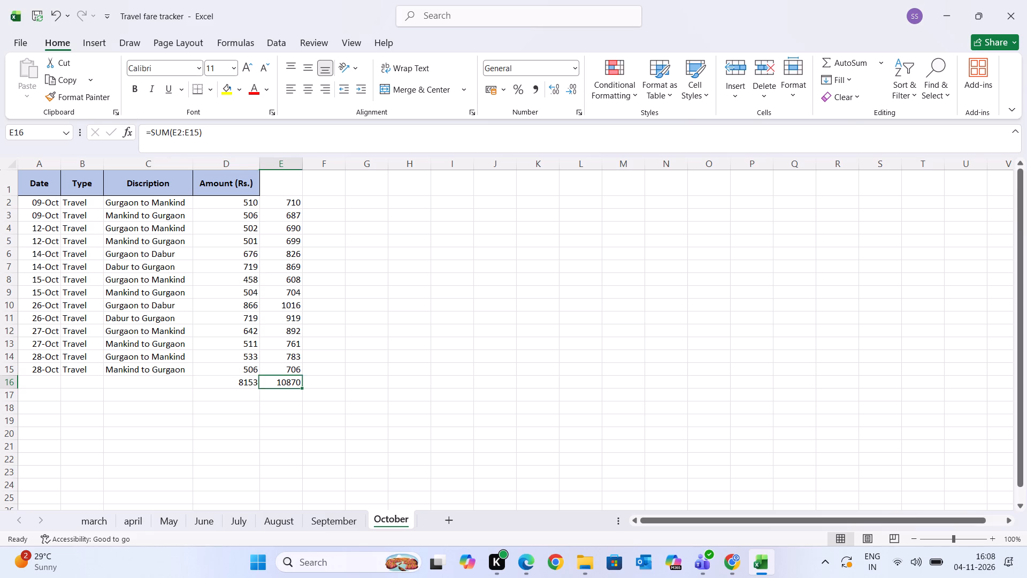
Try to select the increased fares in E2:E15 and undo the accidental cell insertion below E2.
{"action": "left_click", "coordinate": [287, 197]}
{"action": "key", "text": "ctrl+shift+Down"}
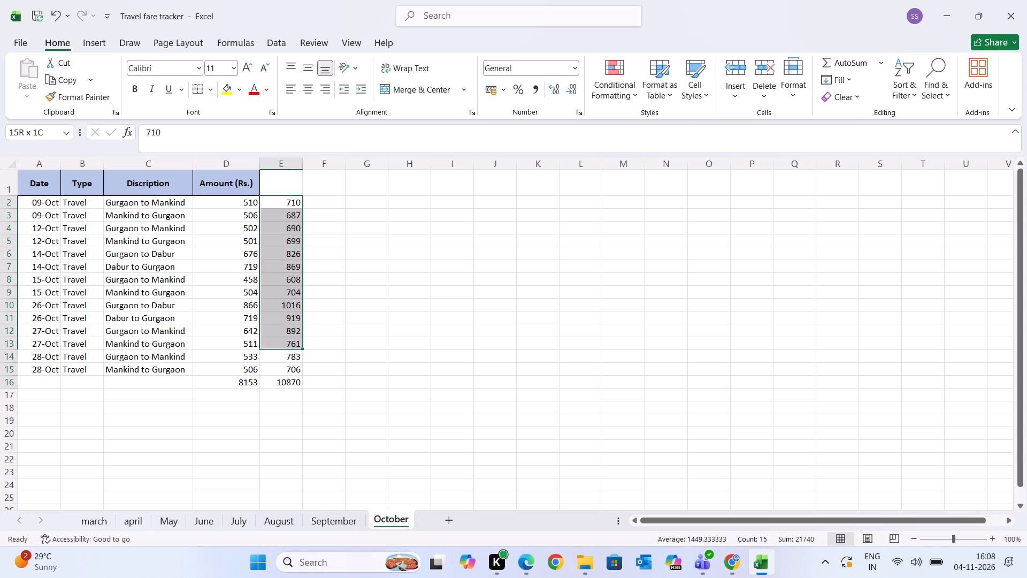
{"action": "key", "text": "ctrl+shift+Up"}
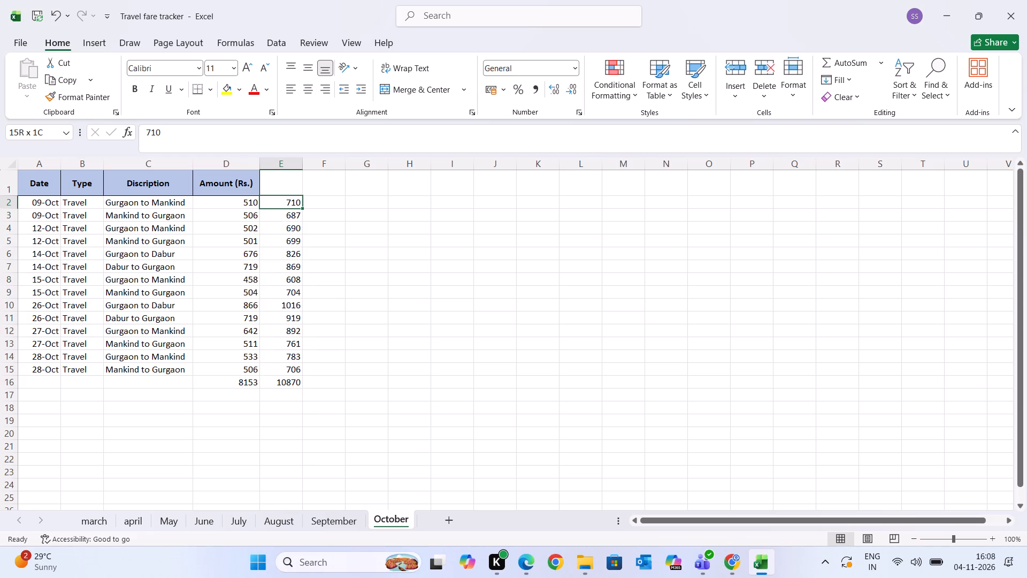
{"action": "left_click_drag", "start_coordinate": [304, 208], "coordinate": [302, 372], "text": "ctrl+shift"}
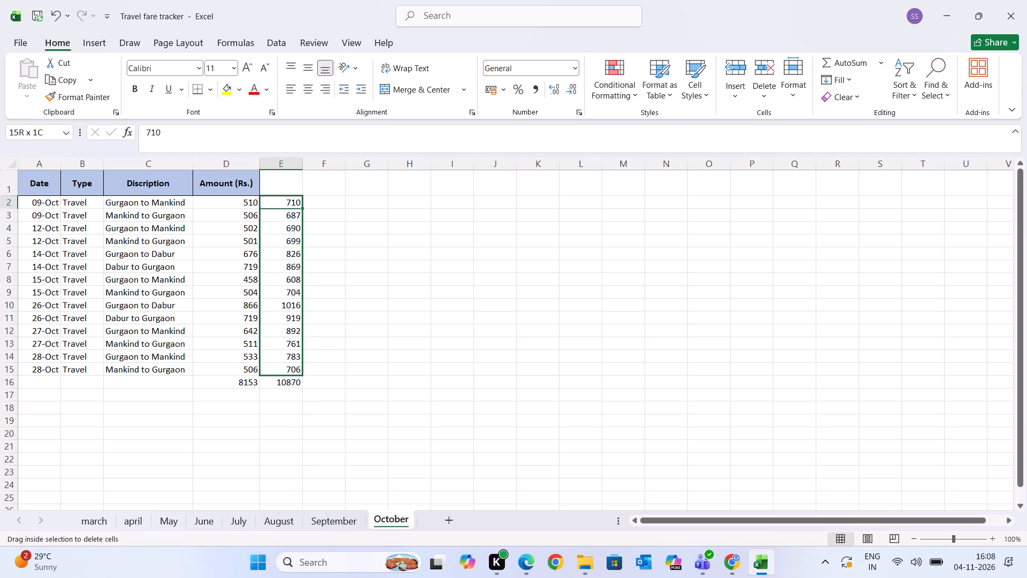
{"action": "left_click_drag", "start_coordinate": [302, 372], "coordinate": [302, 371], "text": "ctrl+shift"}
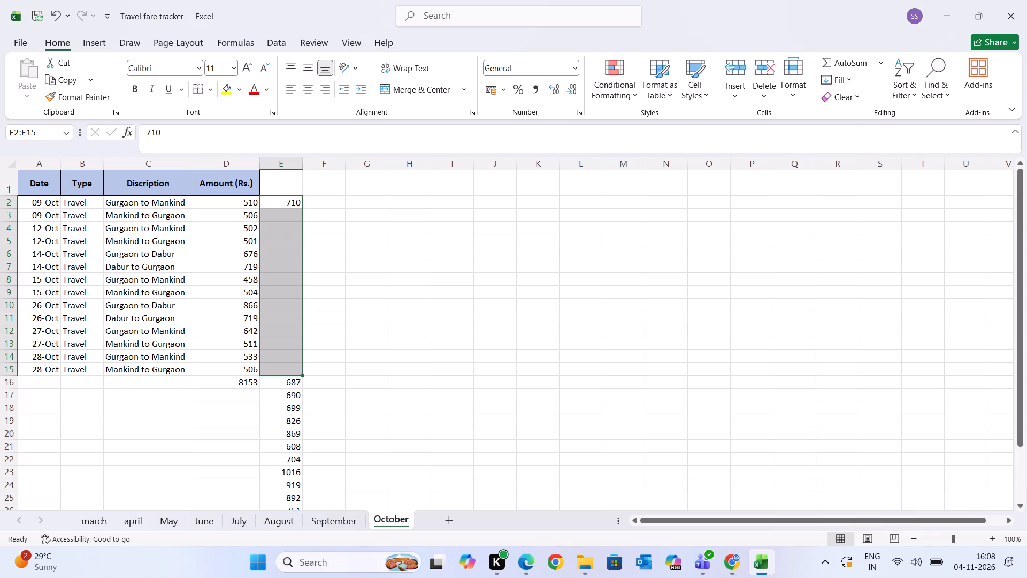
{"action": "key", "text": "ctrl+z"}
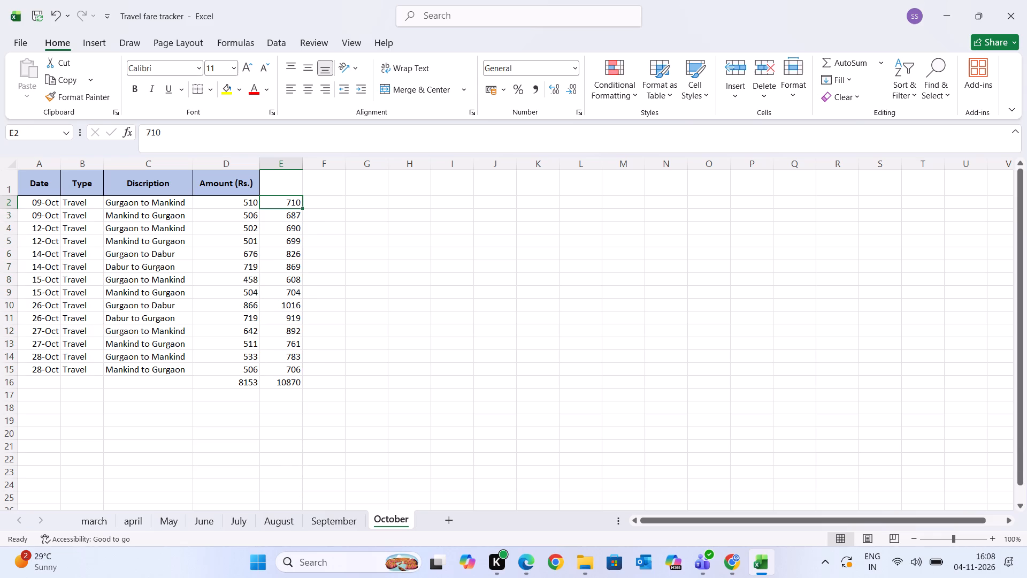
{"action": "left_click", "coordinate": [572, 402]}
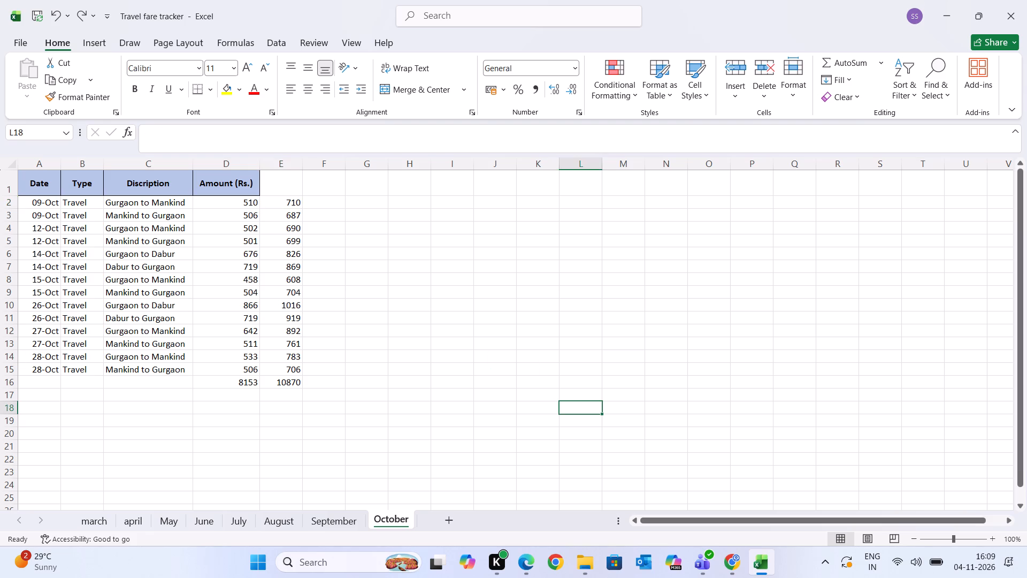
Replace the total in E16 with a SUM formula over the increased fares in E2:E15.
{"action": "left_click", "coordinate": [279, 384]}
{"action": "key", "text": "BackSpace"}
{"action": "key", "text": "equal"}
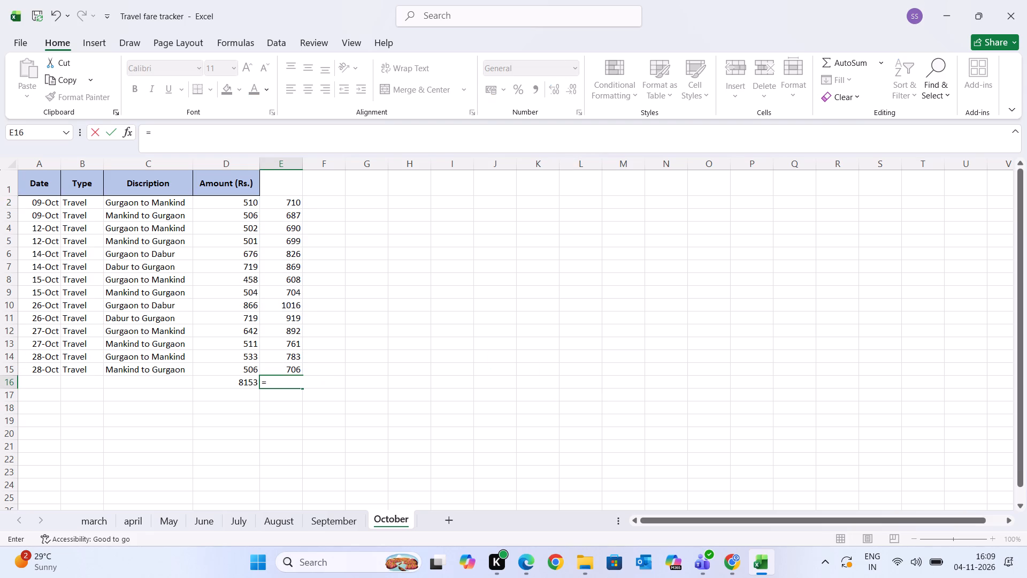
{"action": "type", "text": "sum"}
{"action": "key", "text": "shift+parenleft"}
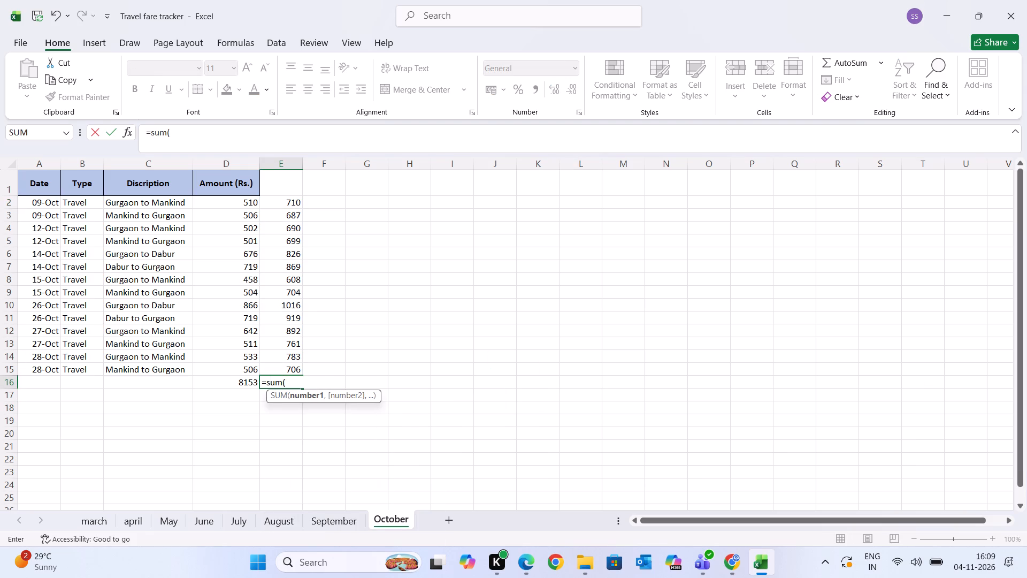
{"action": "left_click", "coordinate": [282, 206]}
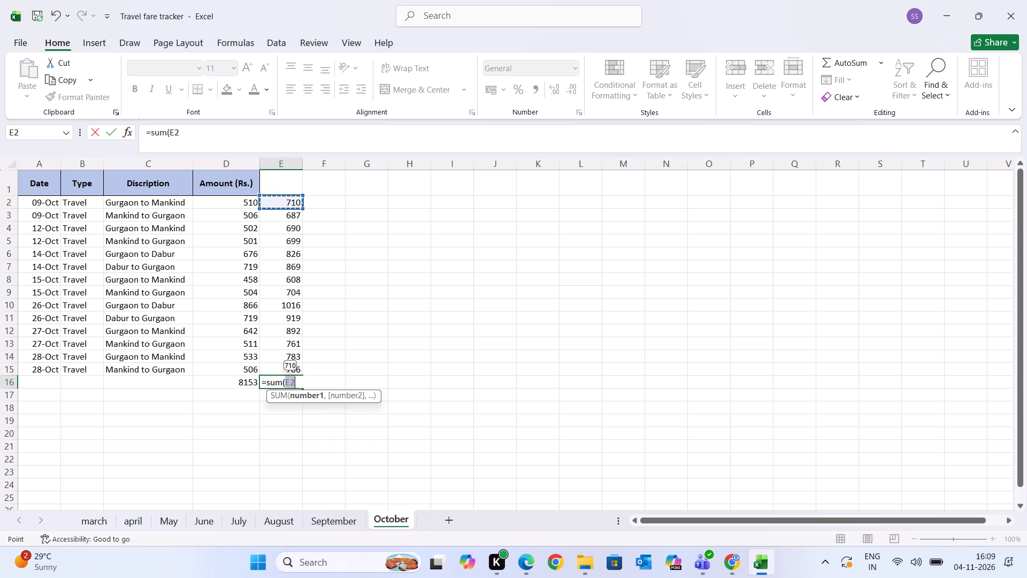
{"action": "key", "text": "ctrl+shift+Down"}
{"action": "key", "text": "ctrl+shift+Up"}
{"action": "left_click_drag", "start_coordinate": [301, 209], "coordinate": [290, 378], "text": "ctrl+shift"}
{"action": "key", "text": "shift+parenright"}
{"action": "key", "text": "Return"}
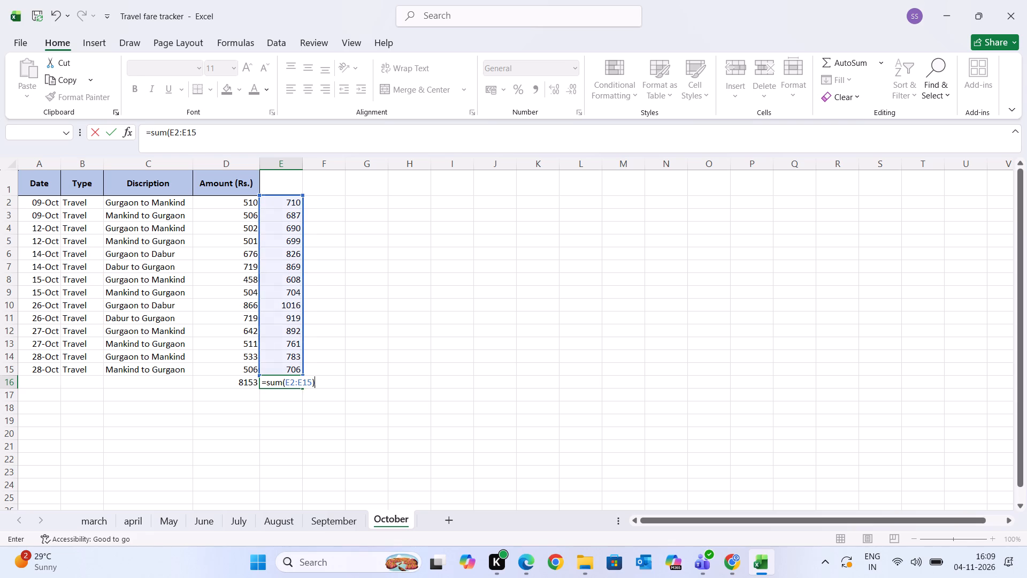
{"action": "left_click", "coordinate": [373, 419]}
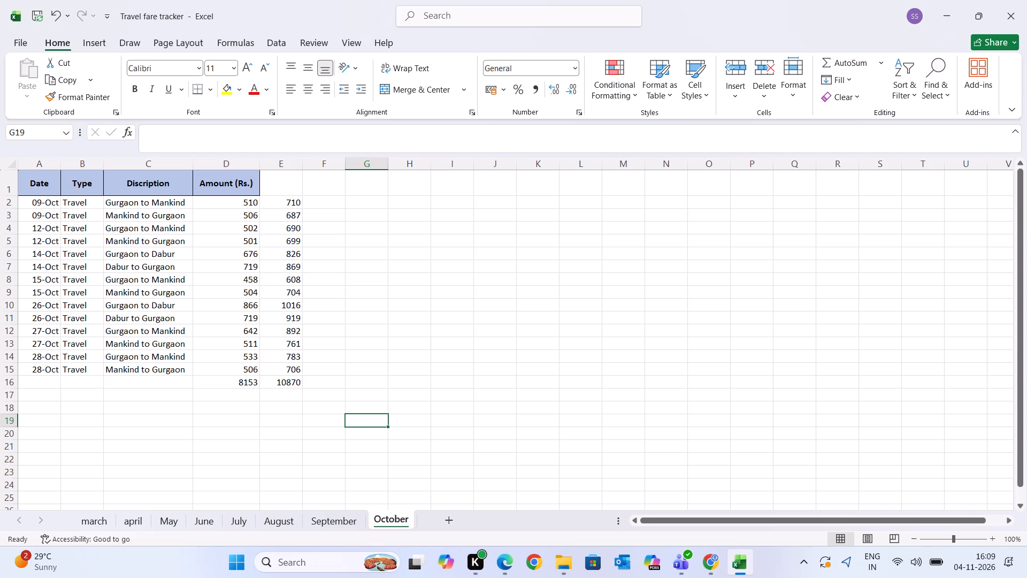
Clear all the increased fares in E2:E15 and their total in E16.
{"action": "left_click", "coordinate": [289, 207]}
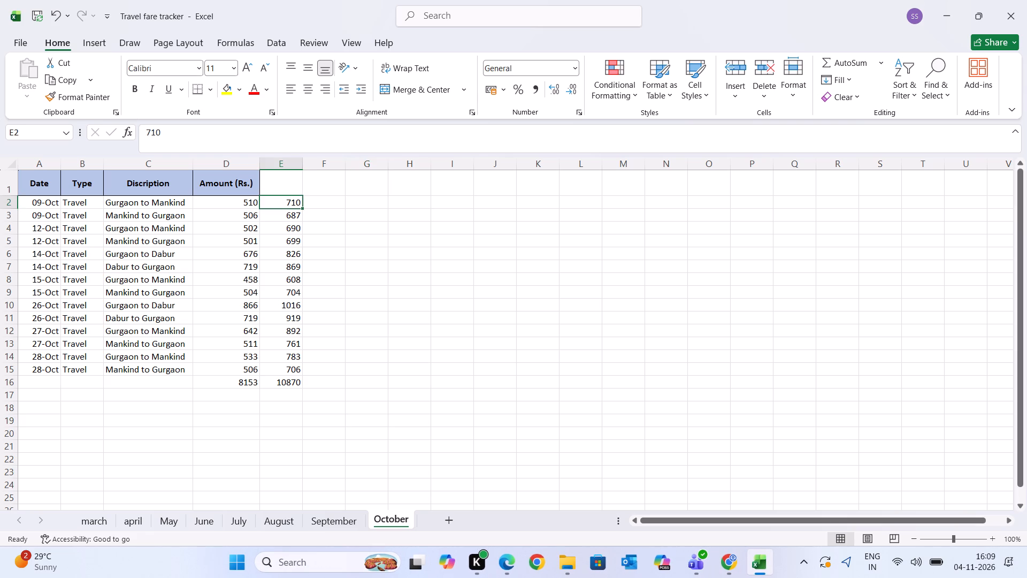
{"action": "double_click", "coordinate": [289, 207]}
{"action": "left_click", "coordinate": [289, 199]}
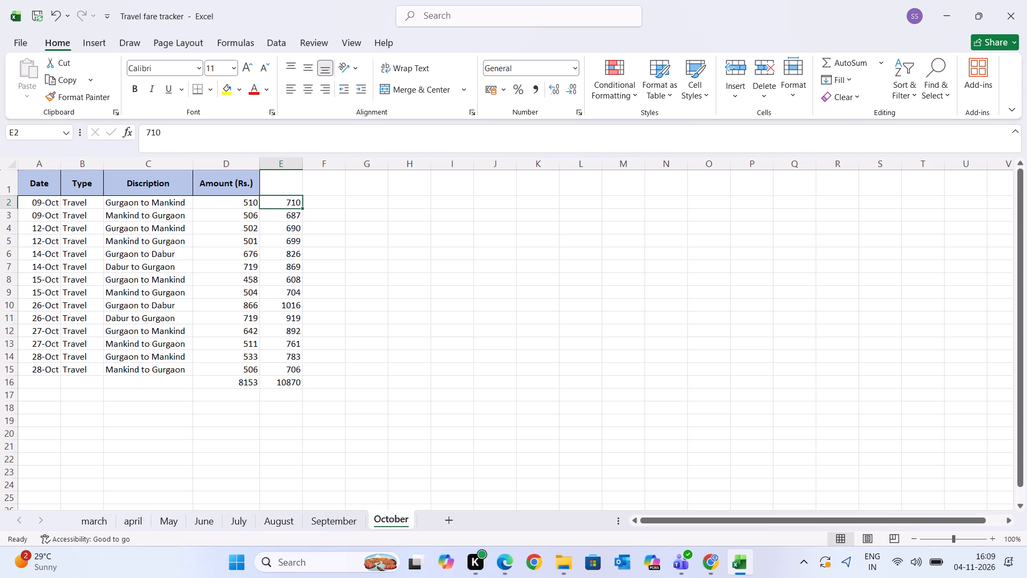
{"action": "right_click_drag", "start_coordinate": [289, 199], "coordinate": [288, 251]}
{"action": "left_click", "coordinate": [454, 293]}
{"action": "left_click_drag", "start_coordinate": [279, 200], "coordinate": [275, 339]}
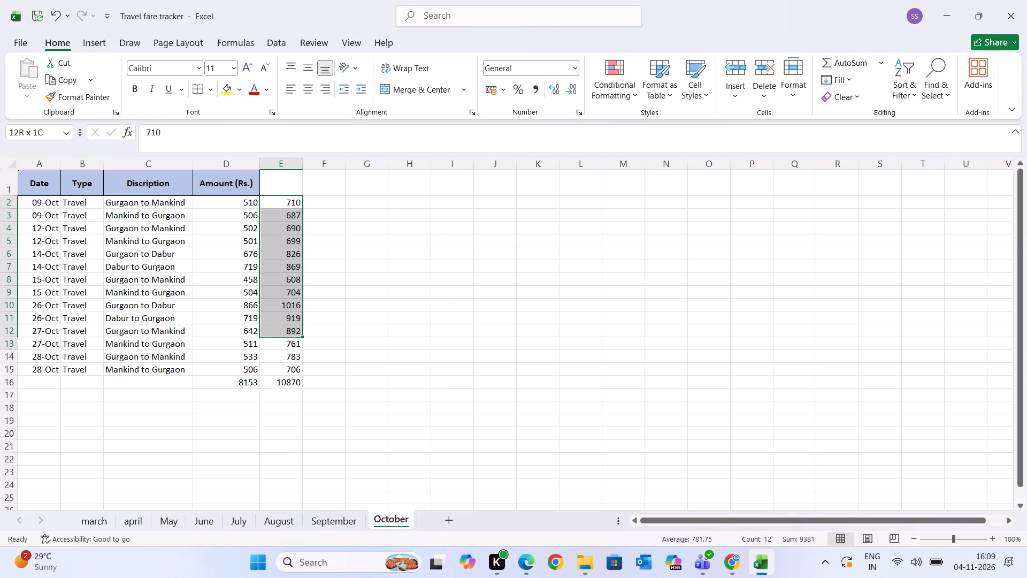
{"action": "left_click_drag", "start_coordinate": [275, 339], "coordinate": [274, 368]}
{"action": "key", "text": "BackSpace"}
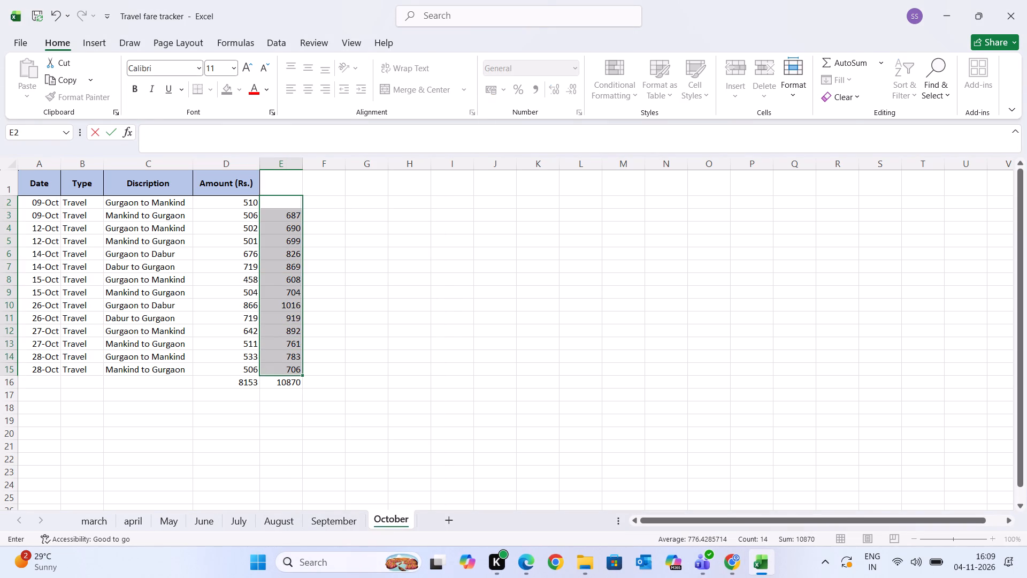
{"action": "key", "text": "Delete"}
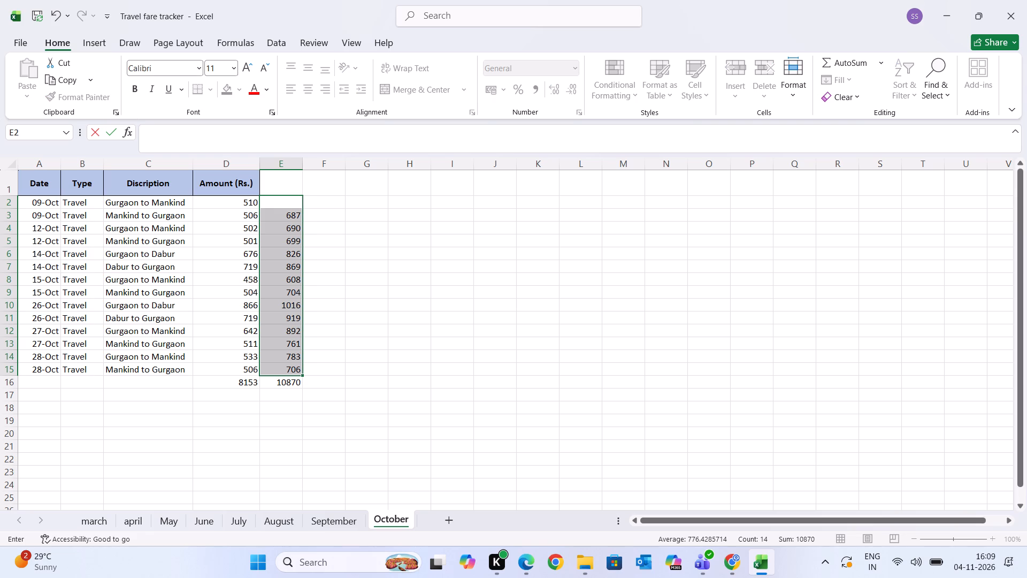
{"action": "left_click", "coordinate": [323, 409]}
{"action": "left_click", "coordinate": [288, 382]}
{"action": "key", "text": "Delete"}
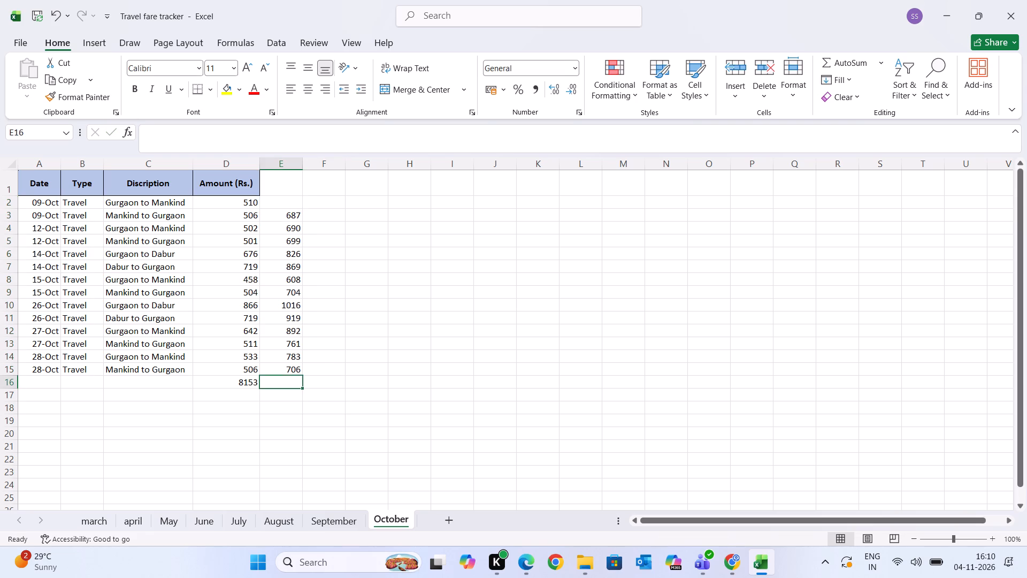
{"action": "left_click", "coordinate": [365, 388]}
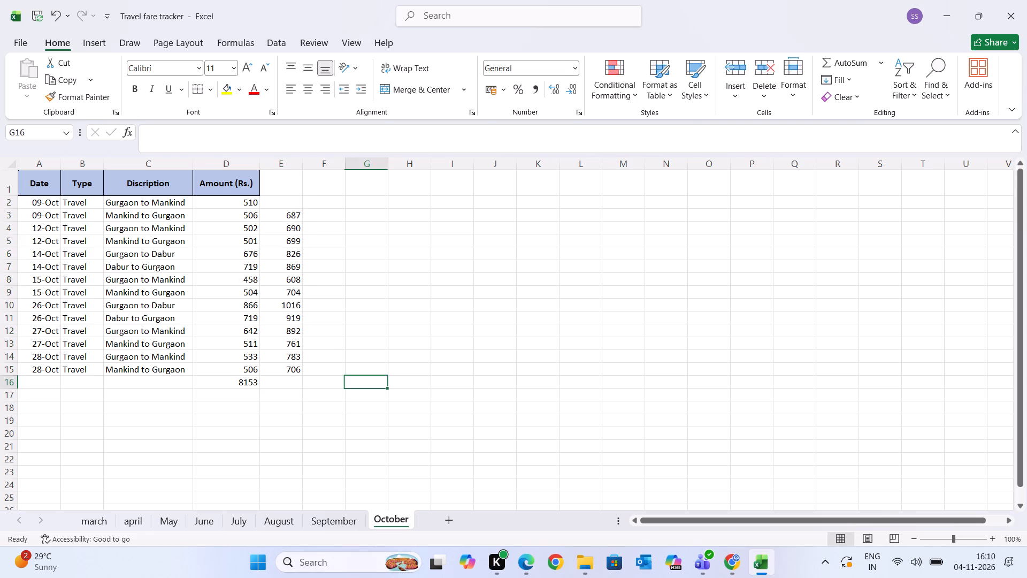
{"action": "left_click_drag", "start_coordinate": [280, 215], "coordinate": [260, 363]}
{"action": "key", "text": "Delete"}
{"action": "left_click", "coordinate": [339, 362]}
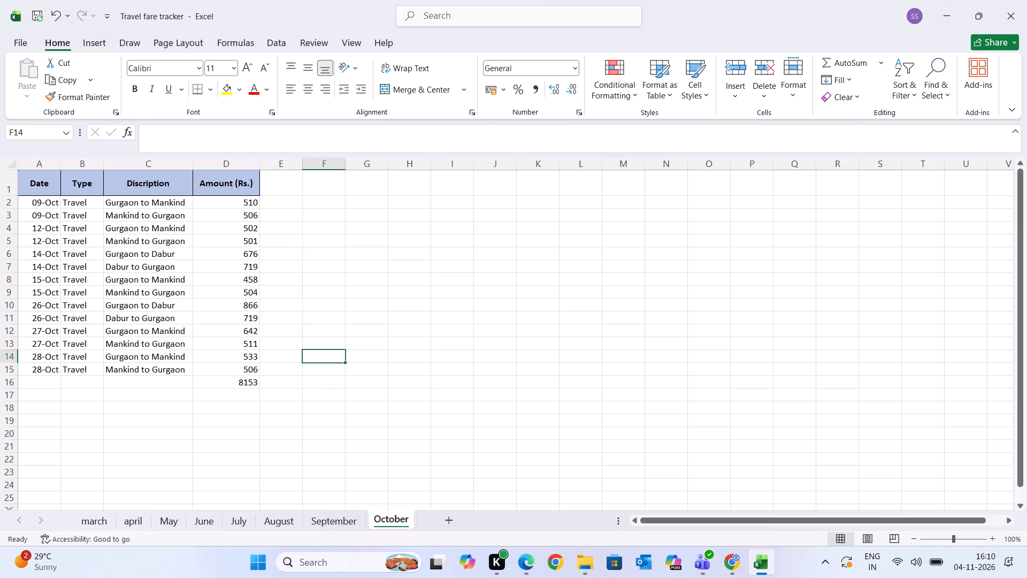
Enter 672, 645, 658 and 656 as the new increased fares in E2, E3, E4 and E5.
{"action": "left_click", "coordinate": [278, 206]}
{"action": "type", "text": "67"}
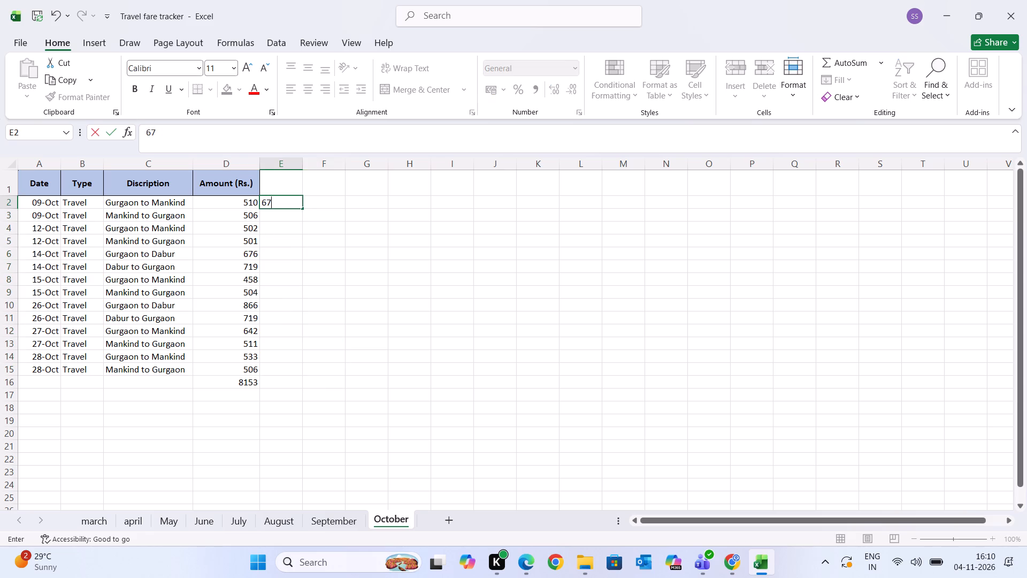
{"action": "key", "text": "2"}
{"action": "key", "text": "Return"}
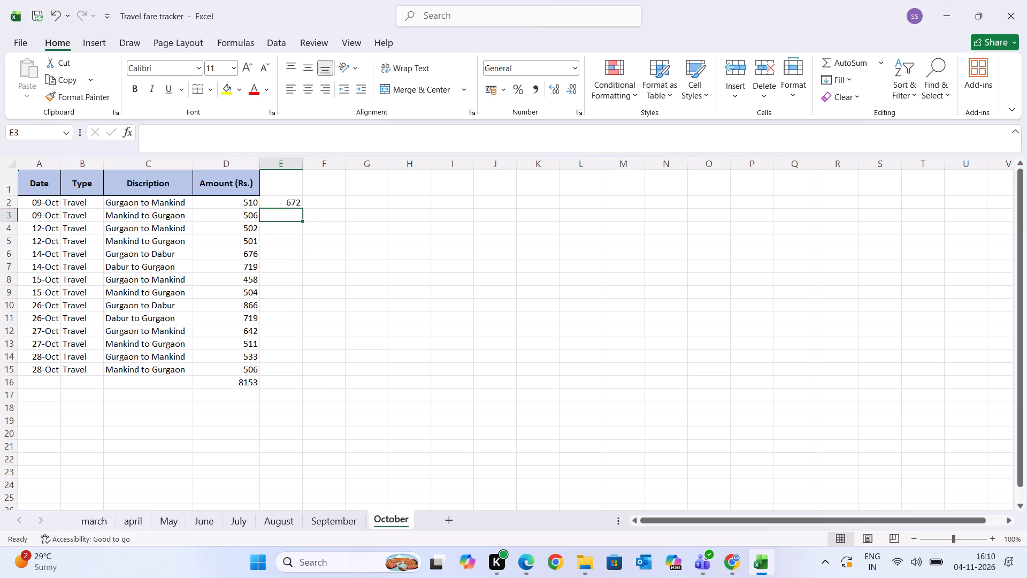
{"action": "type", "text": "645"}
{"action": "key", "text": "Return"}
{"action": "type", "text": "65"}
{"action": "key", "text": "8"}
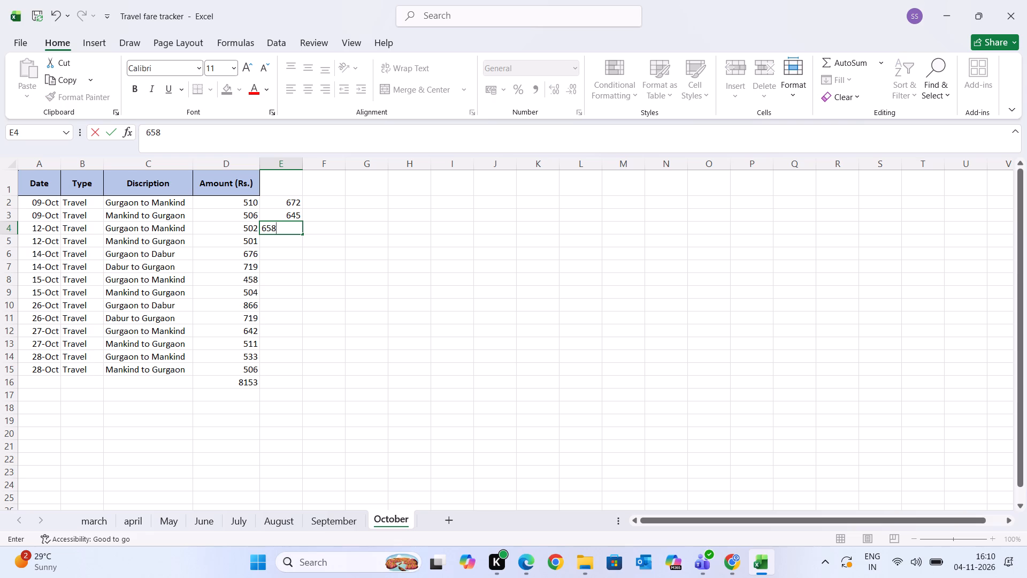
{"action": "key", "text": "Return"}
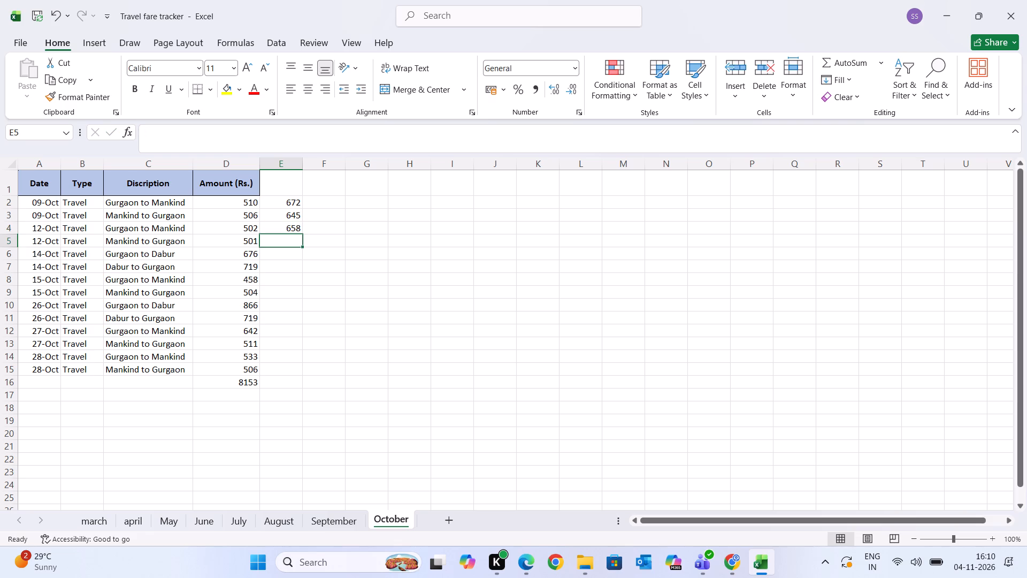
{"action": "key", "text": "6"}
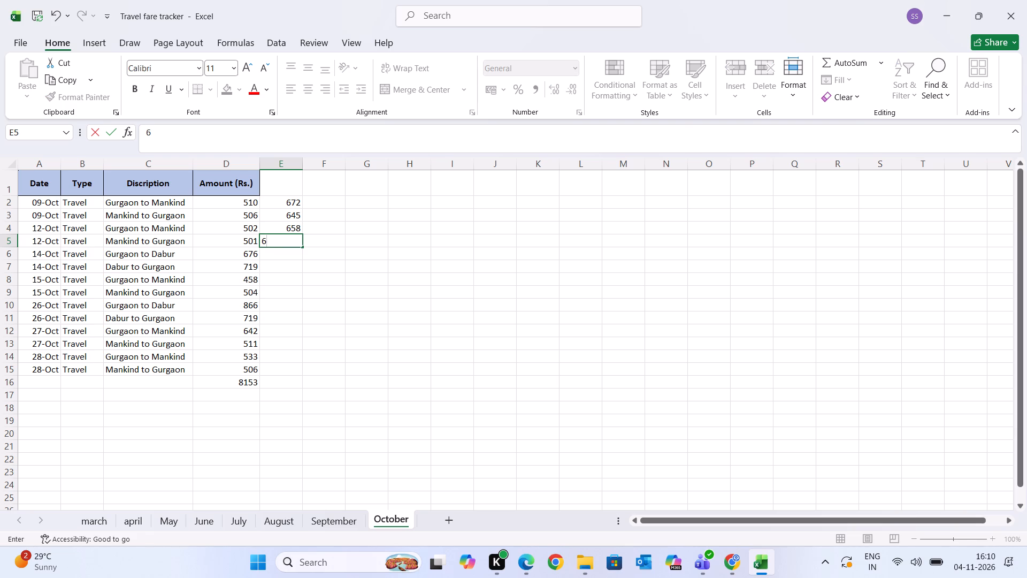
{"action": "key", "text": "5"}
{"action": "type", "text": "6]"}
{"action": "key", "text": "BackSpace"}
{"action": "key", "text": "Return"}
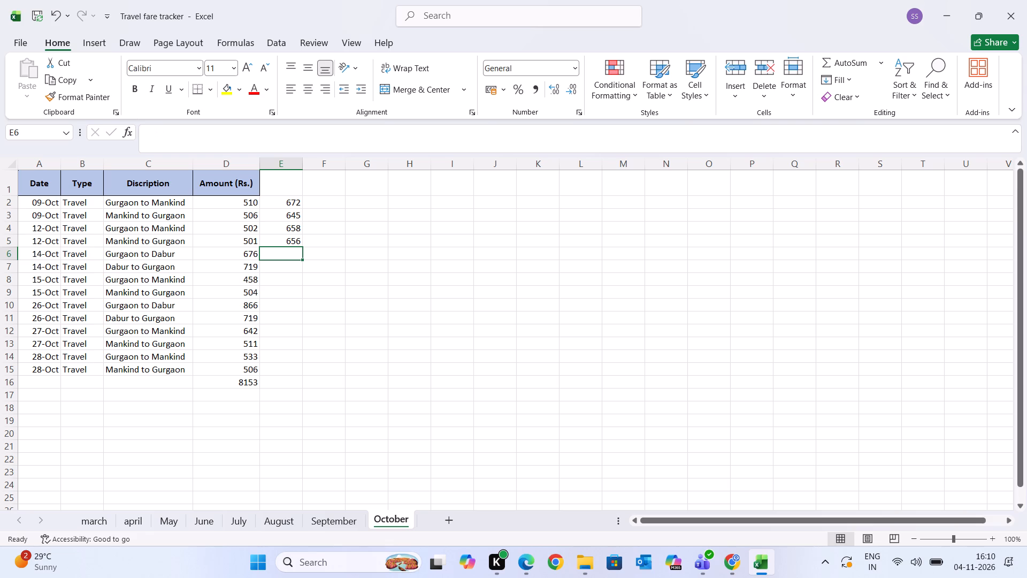
Enter 876 and 930 as the increased fares for the two 14-Oct trips in E6 and E7.
{"action": "key", "text": "8"}
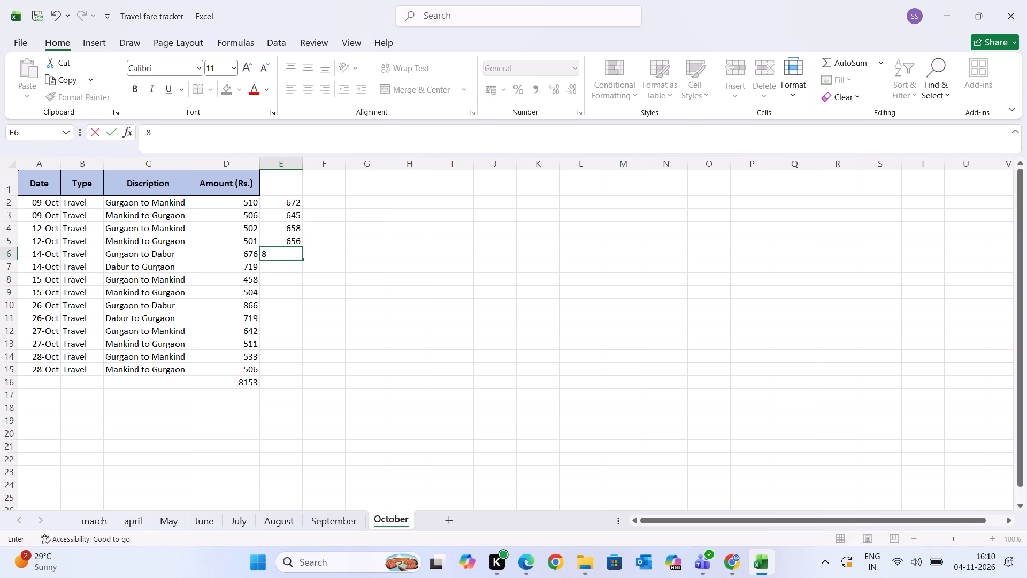
{"action": "key", "text": "7"}
{"action": "key", "text": "6"}
{"action": "key", "text": "Return"}
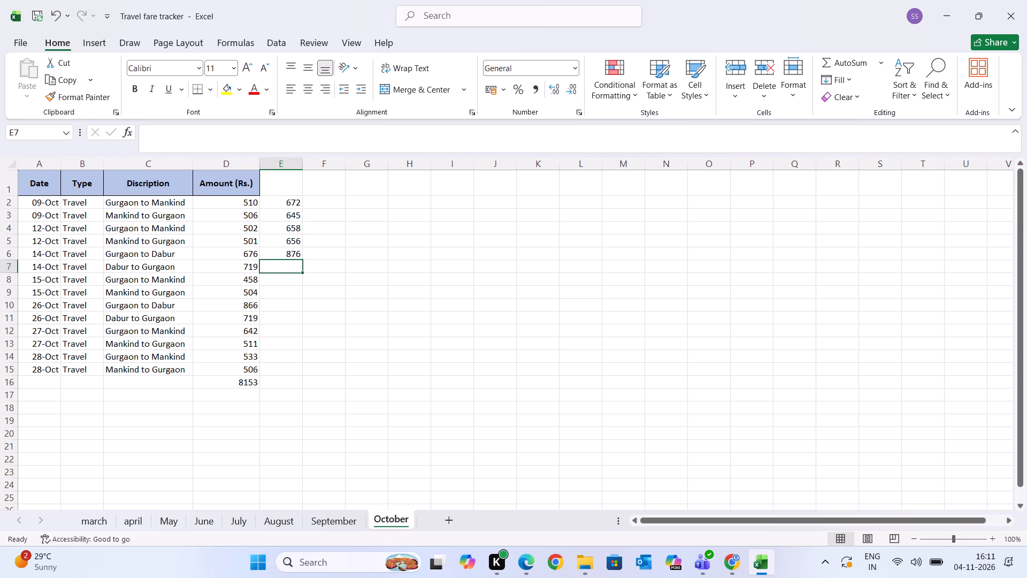
{"action": "key", "text": "9"}
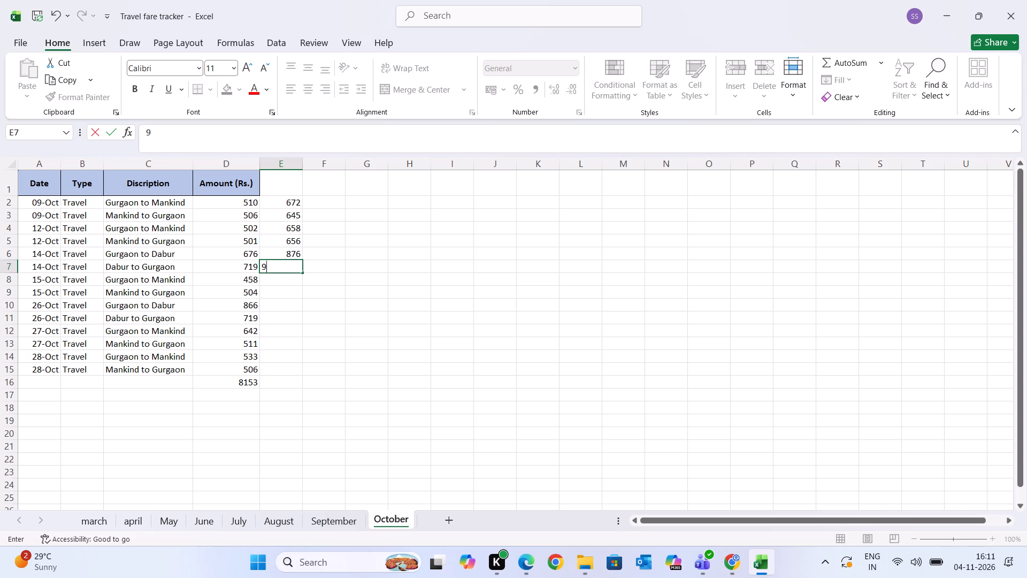
{"action": "key", "text": "3"}
{"action": "key", "text": "0"}
{"action": "key", "text": "Return"}
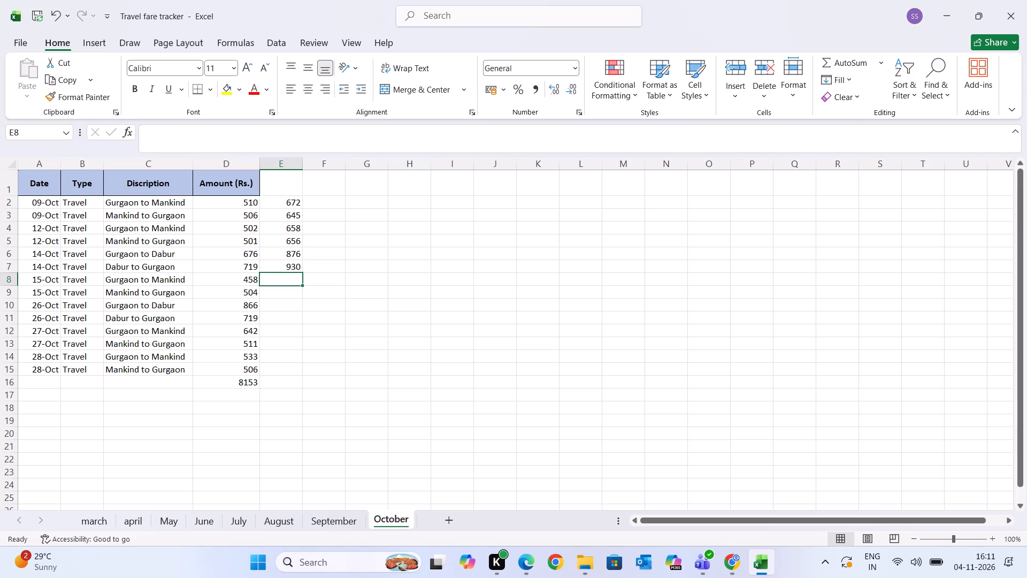
Enter 620 as the increased fare for the 15-Oct Gurgaon to Mankind trip in E8.
{"action": "type", "text": "61"}
{"action": "key", "text": "4"}
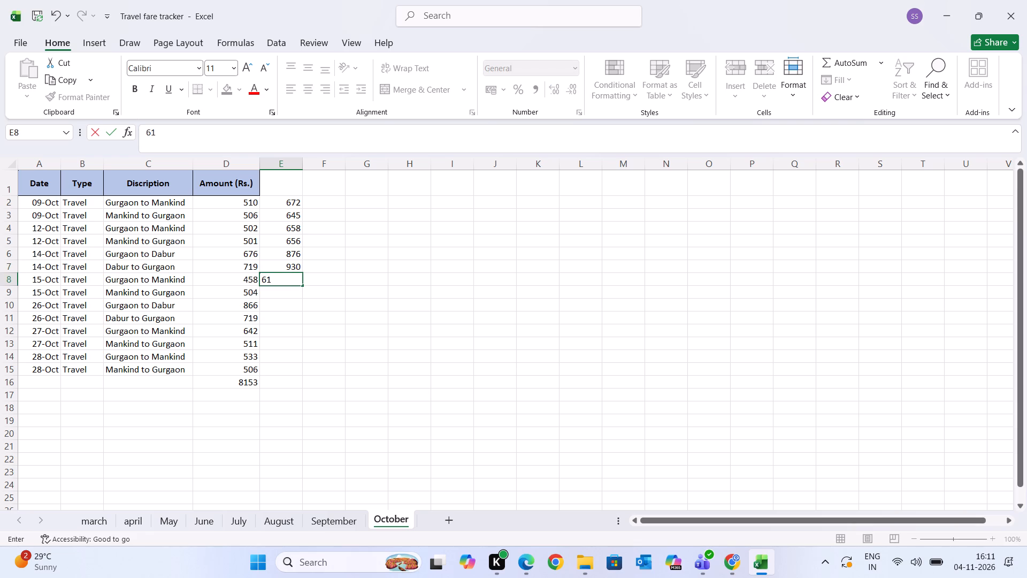
{"action": "key", "text": "BackSpace"}
{"action": "key", "text": "BackSpace"}
{"action": "key", "text": "5"}
{"action": "key", "text": "4"}
{"action": "key", "text": "equal"}
{"action": "key", "text": "BackSpace"}
{"action": "key", "text": "BackSpace"}
{"action": "key", "text": "BackSpace"}
{"action": "key", "text": "2"}
{"action": "key", "text": "0"}
{"action": "key", "text": "Return"}
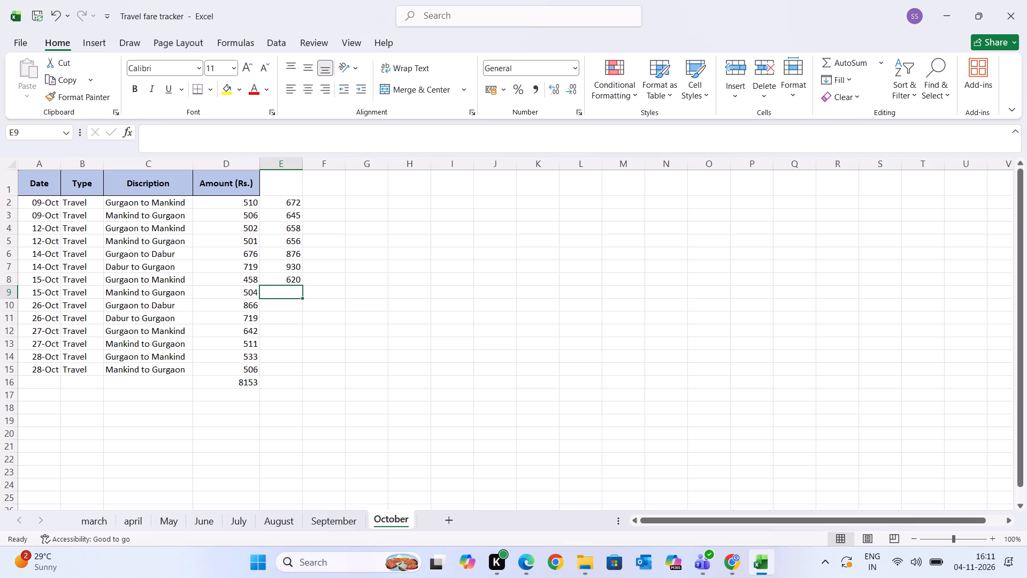
Enter 654, 1010 and 930 as the increased fares in E9, E10 and E11.
{"action": "type", "text": "654"}
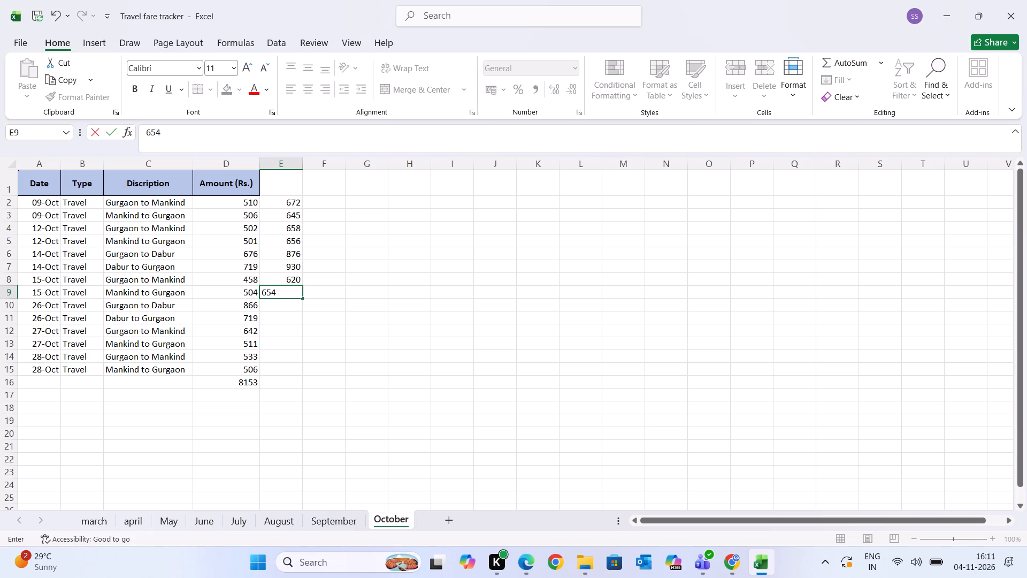
{"action": "key", "text": "Return"}
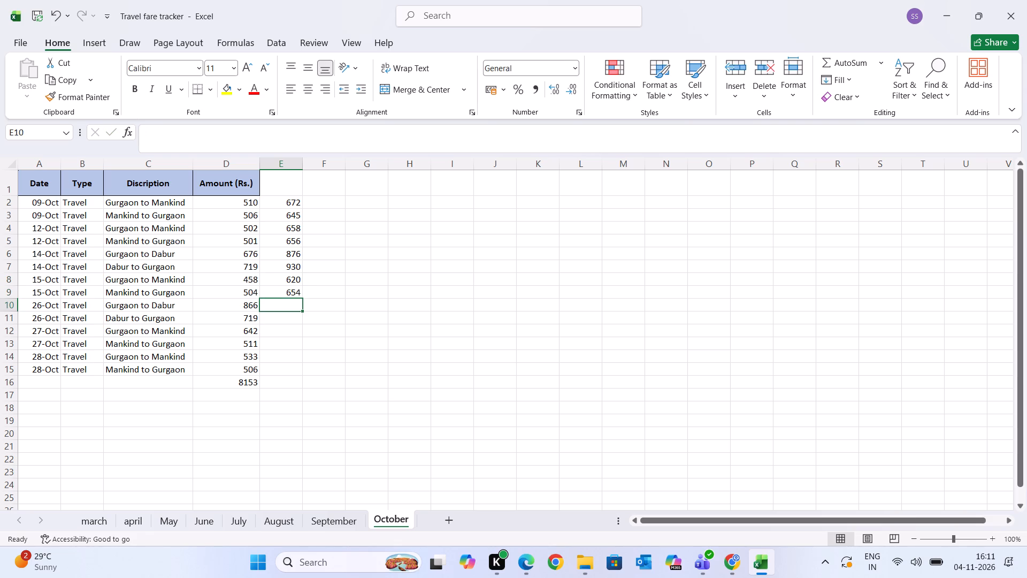
{"action": "key", "text": "1"}
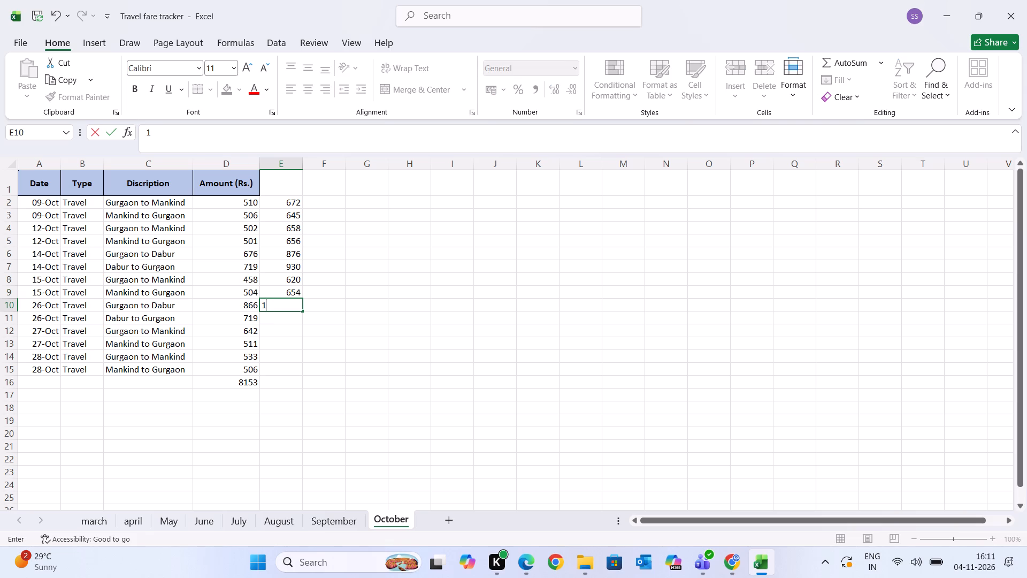
{"action": "key", "text": "0"}
{"action": "key", "text": "1"}
{"action": "key", "text": "0"}
{"action": "key", "text": "Return"}
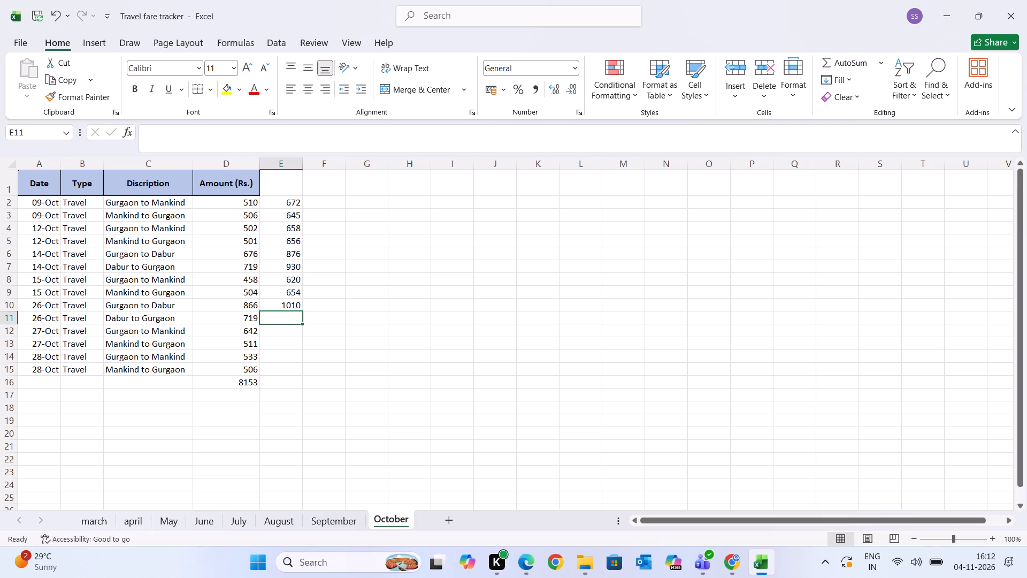
{"action": "key", "text": "9"}
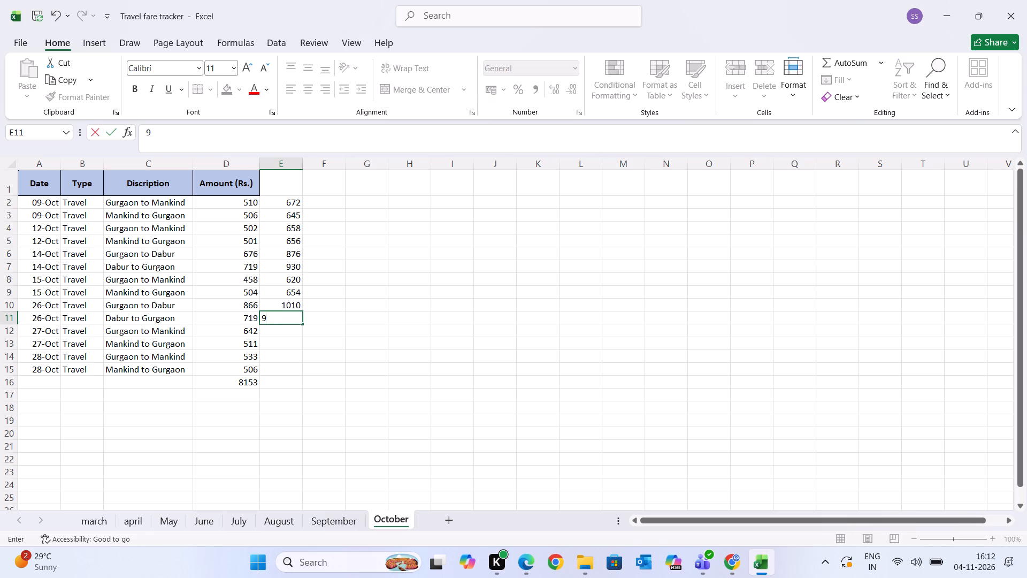
{"action": "type", "text": "30"}
{"action": "key", "text": "Return"}
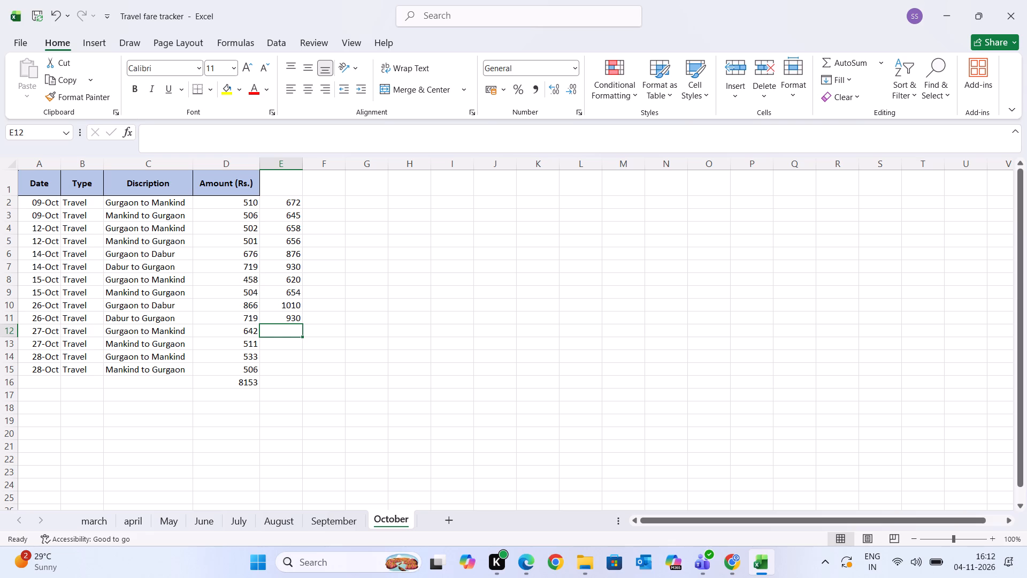
Enter 821 and 630 as the increased fares for the two 27-Oct trips in E12 and E13.
{"action": "key", "text": "8"}
{"action": "type", "text": "23"}
{"action": "key", "text": "BackSpace"}
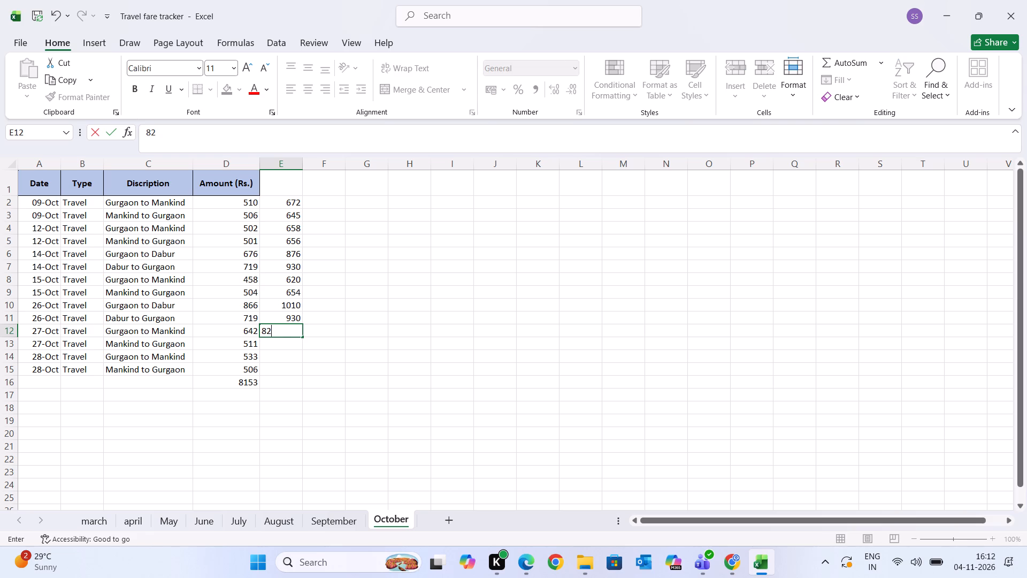
{"action": "key", "text": "1"}
{"action": "key", "text": "Return"}
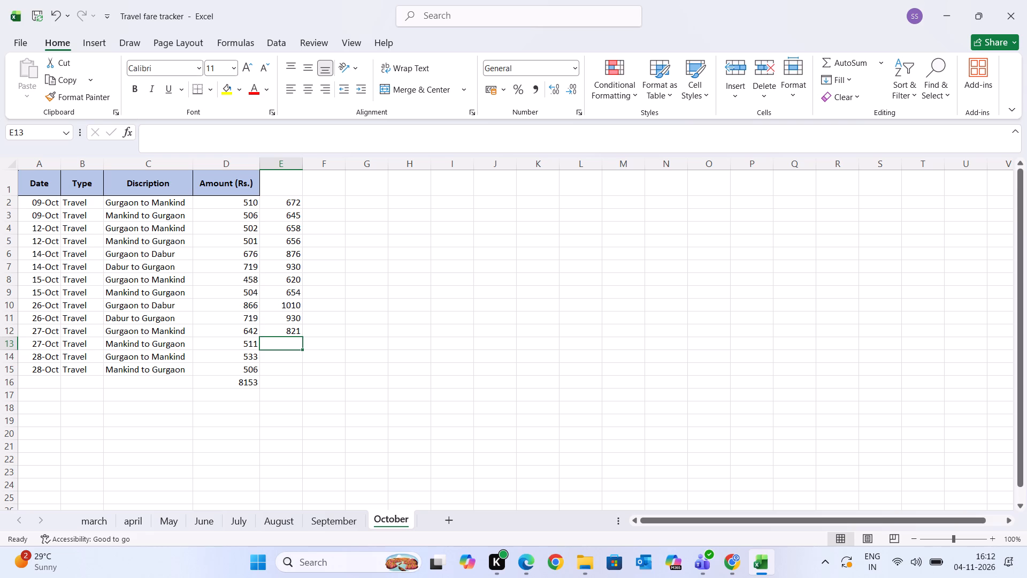
{"action": "left_click_drag", "start_coordinate": [290, 202], "coordinate": [272, 328]}
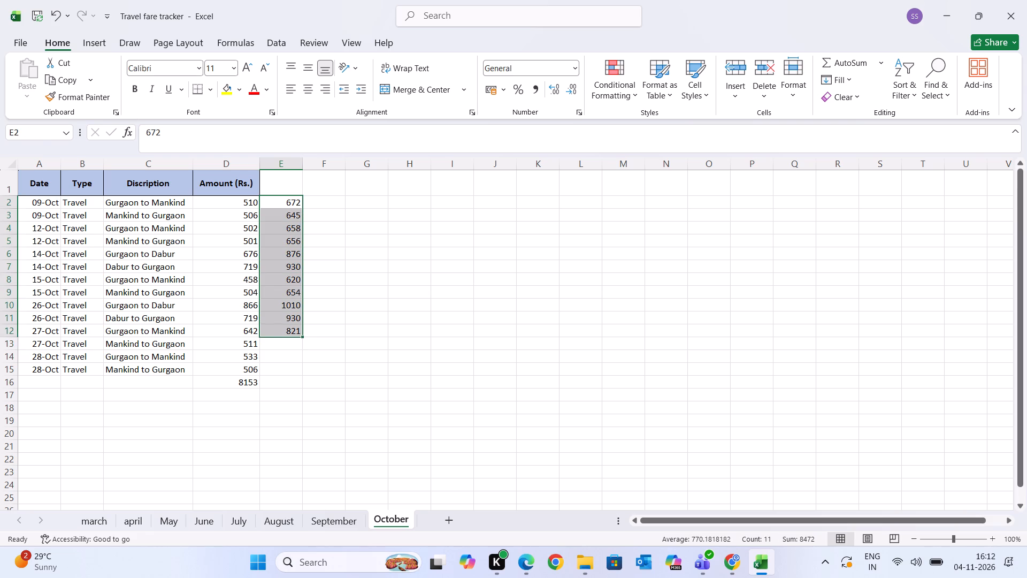
{"action": "left_click", "coordinate": [273, 343]}
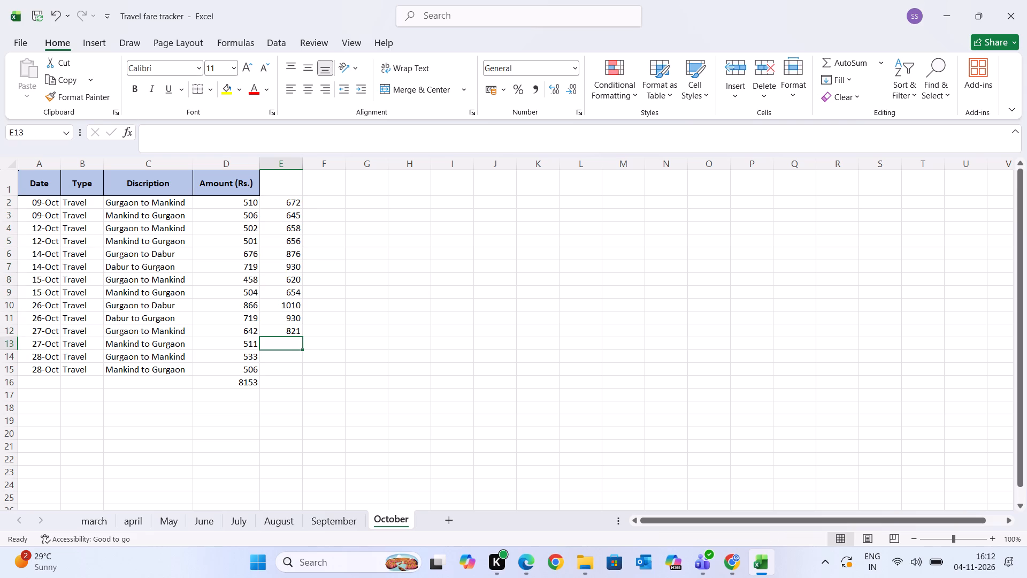
{"action": "key", "text": "6"}
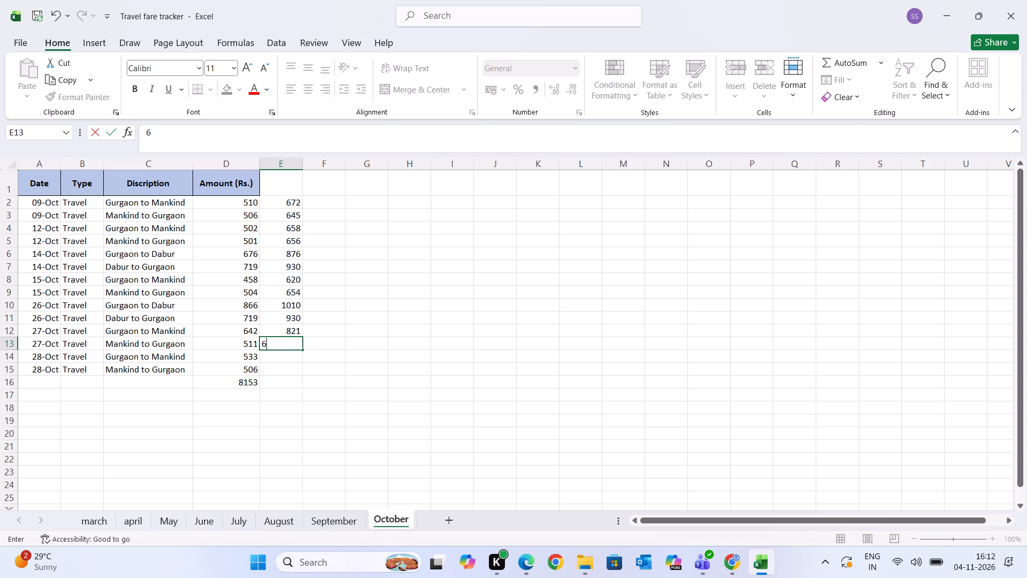
{"action": "key", "text": "3"}
{"action": "key", "text": "0"}
{"action": "key", "text": "Return"}
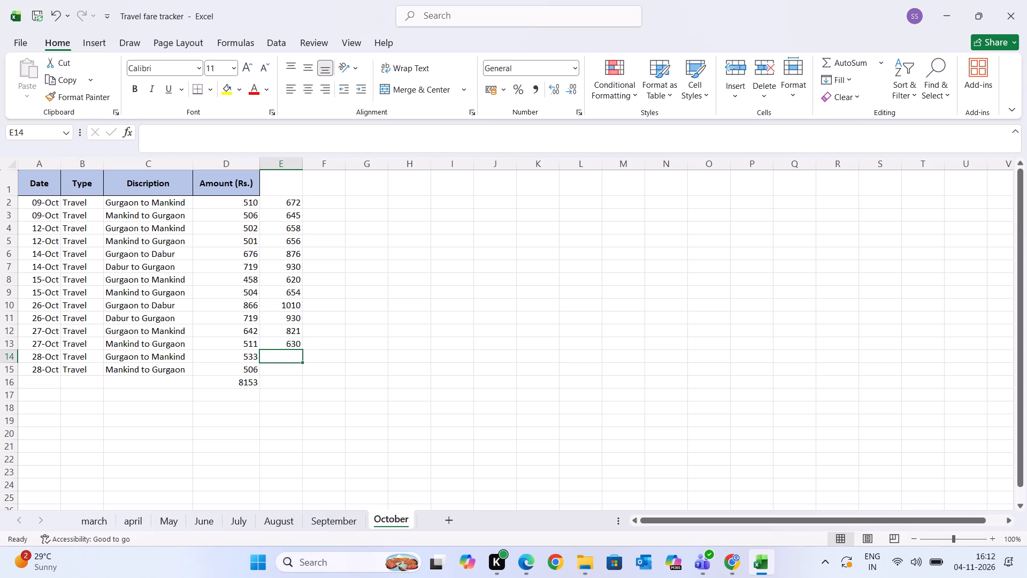
Enter 678 and 645 as the increased fares for the two 28-Oct trips in E14 and E15.
{"action": "key", "text": "6"}
{"action": "type", "text": "78"}
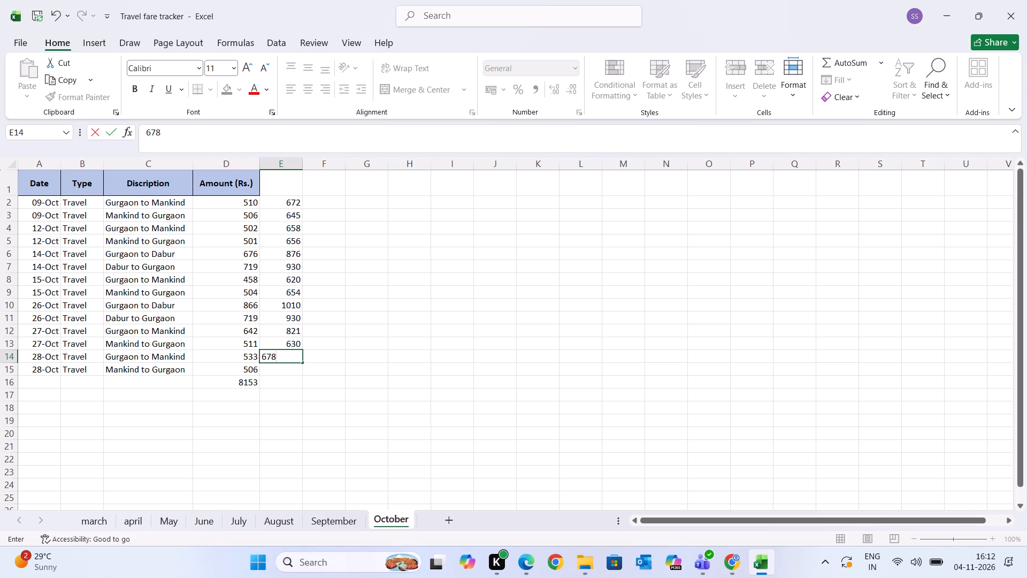
{"action": "key", "text": "Return"}
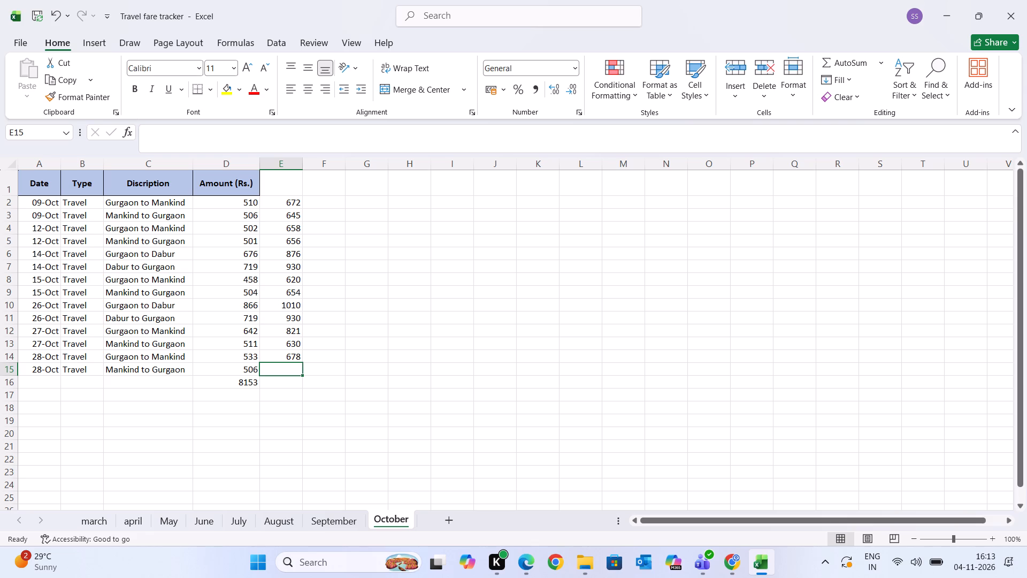
{"action": "type", "text": "645"}
{"action": "key", "text": "Return"}
{"action": "key", "text": "Return"}
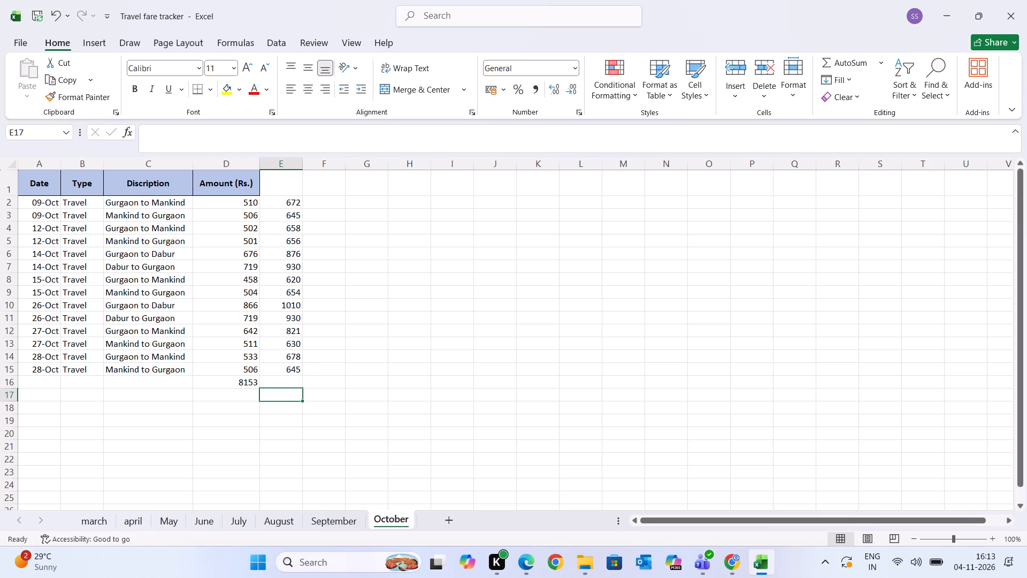
Check the sum of the increased fares in E2:E15 and change the fare in E15 to 675.
{"action": "left_click_drag", "start_coordinate": [295, 201], "coordinate": [290, 364]}
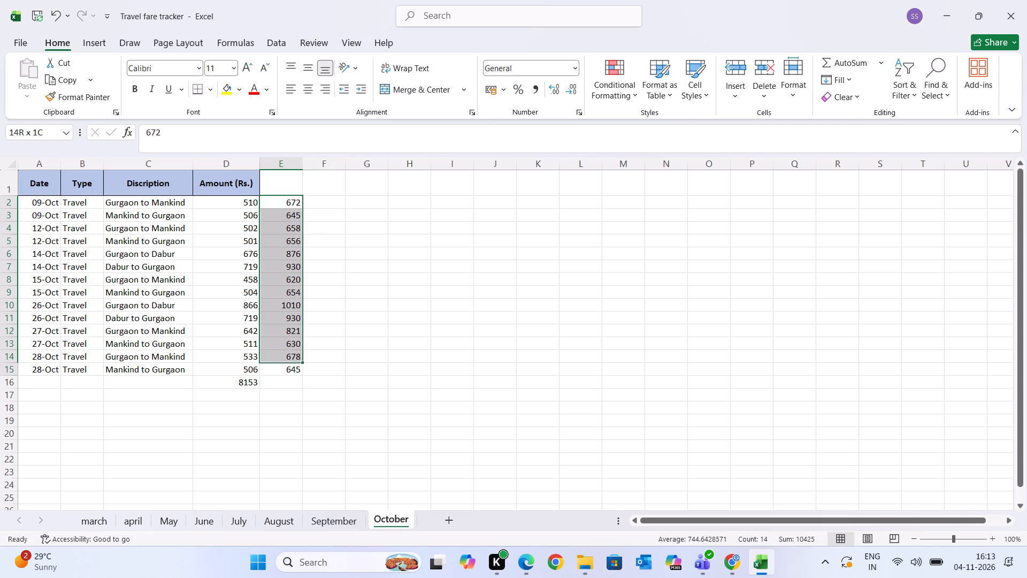
{"action": "left_click_drag", "start_coordinate": [290, 364], "coordinate": [290, 367]}
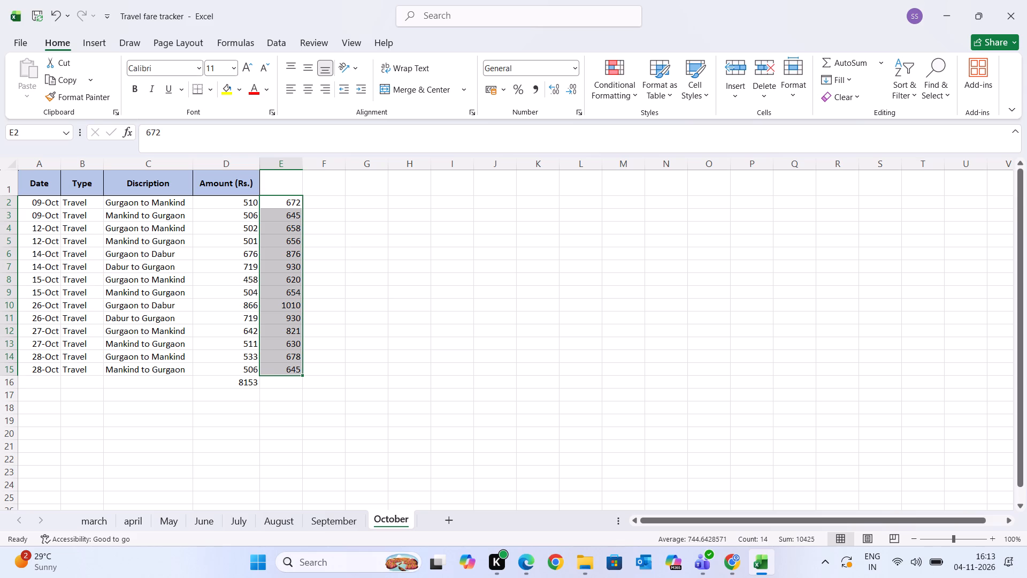
{"action": "left_click", "coordinate": [283, 379]}
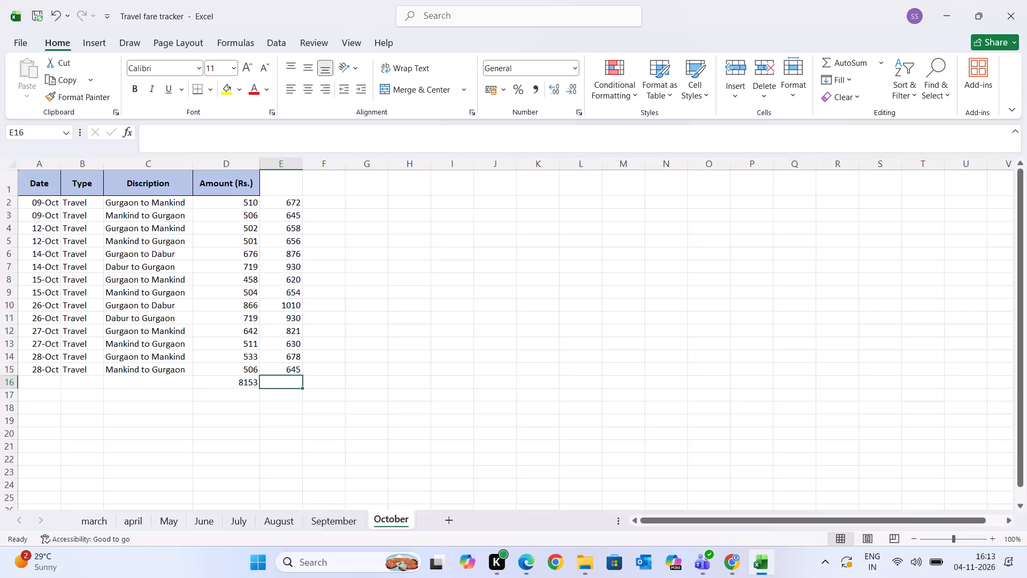
{"action": "left_click", "coordinate": [355, 397]}
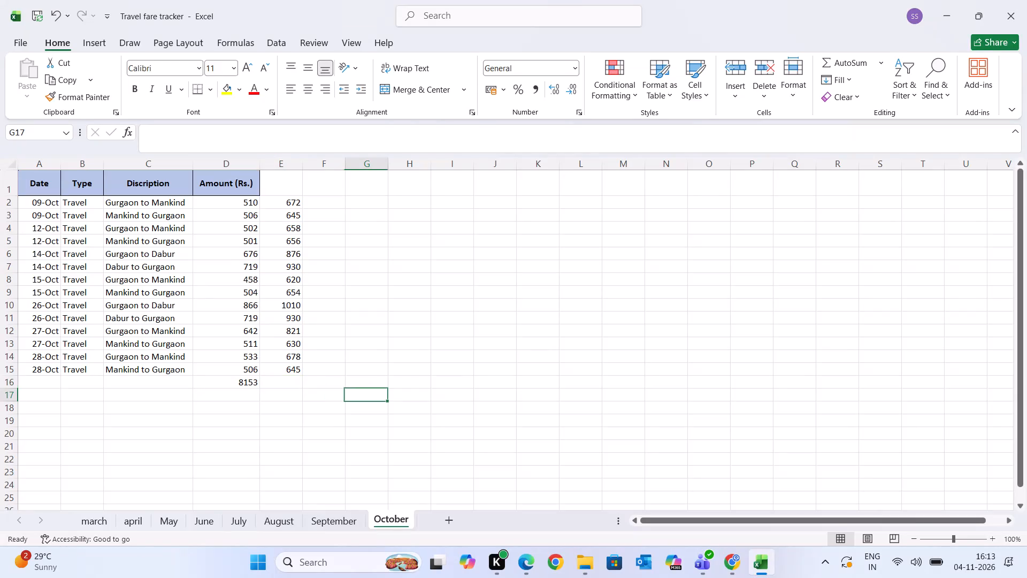
{"action": "double_click", "coordinate": [292, 369]}
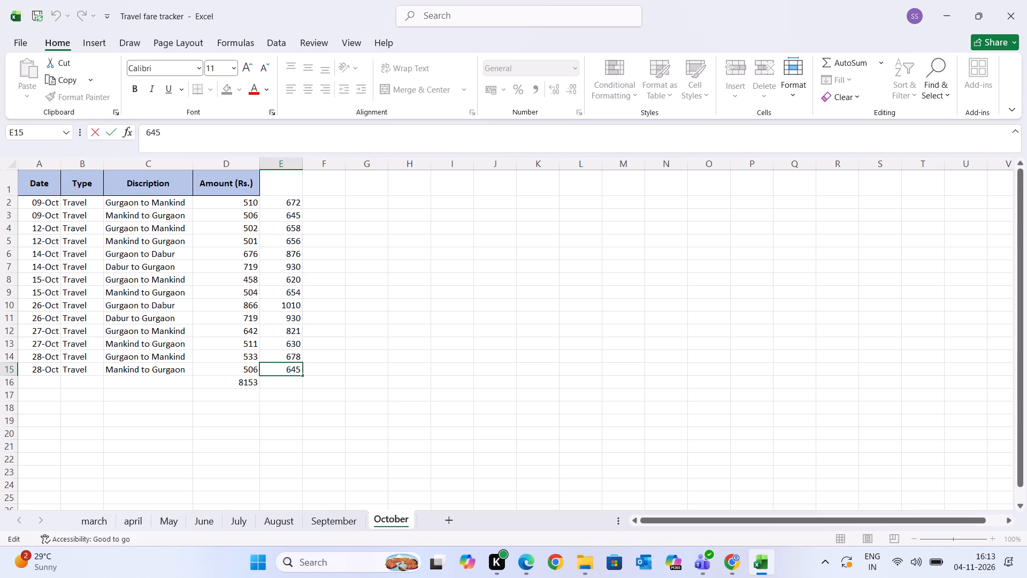
{"action": "left_click", "coordinate": [296, 371]}
{"action": "key", "text": "BackSpace"}
{"action": "key", "text": "7"}
{"action": "left_click", "coordinate": [313, 378]}
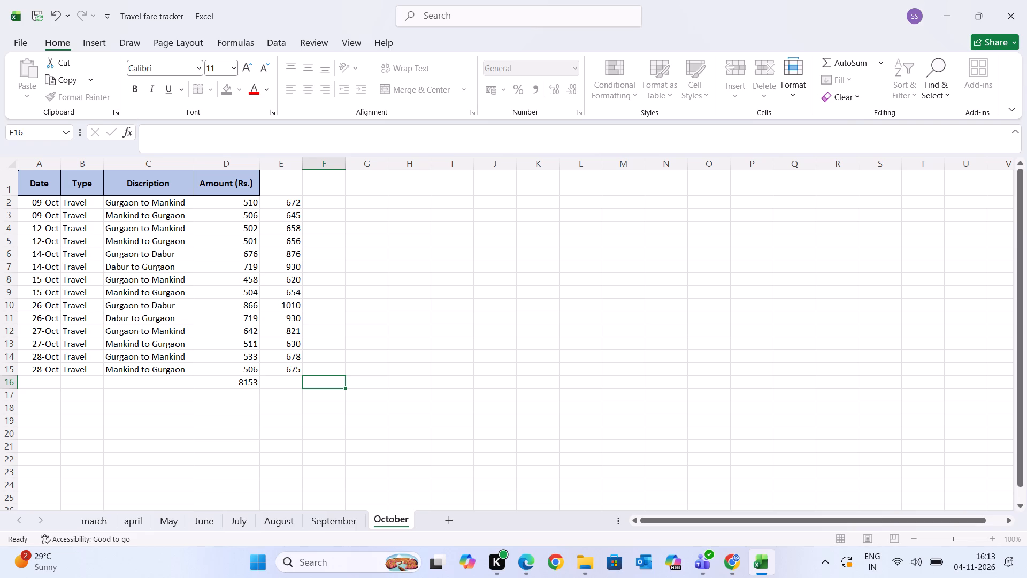
Change the increased fare for the 27-Oct Mankind to Gurgaon trip in E13 to 654.
{"action": "double_click", "coordinate": [294, 343]}
{"action": "left_click", "coordinate": [294, 343]}
{"action": "key", "text": "BackSpace"}
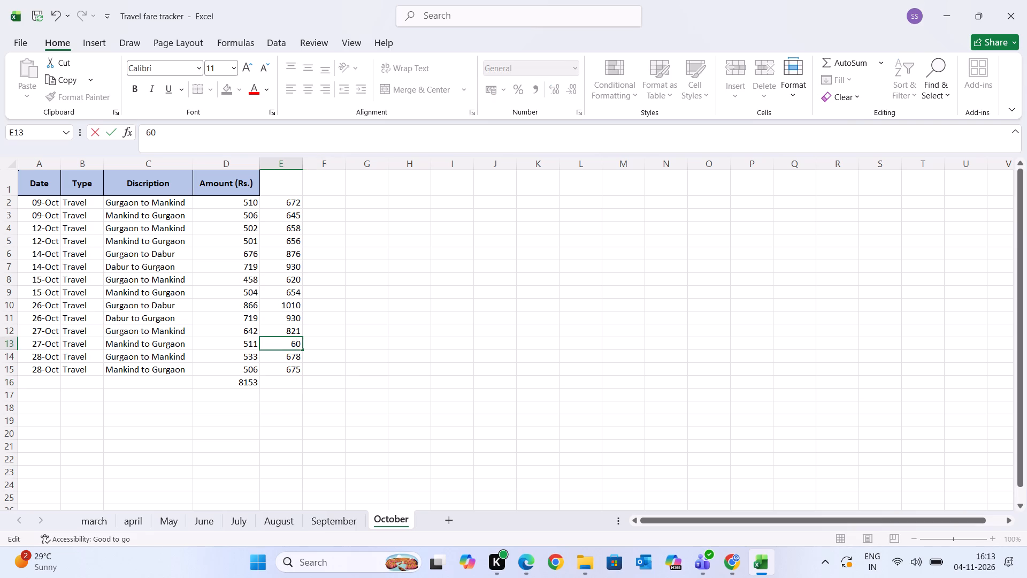
{"action": "type", "text": "54"}
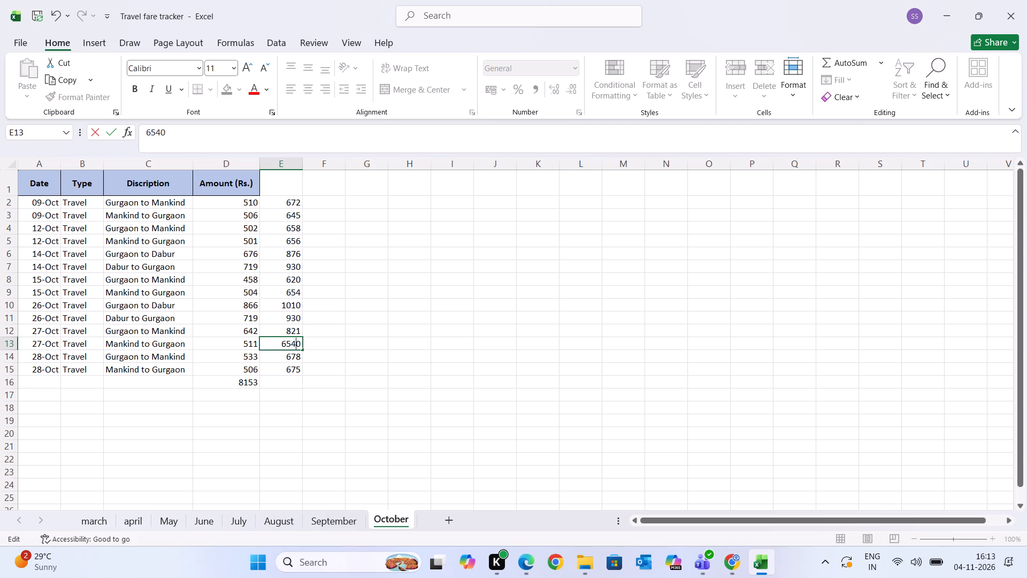
{"action": "left_click", "coordinate": [305, 340]}
{"action": "double_click", "coordinate": [299, 341]}
{"action": "left_click", "coordinate": [196, 137]}
{"action": "key", "text": "BackSpace"}
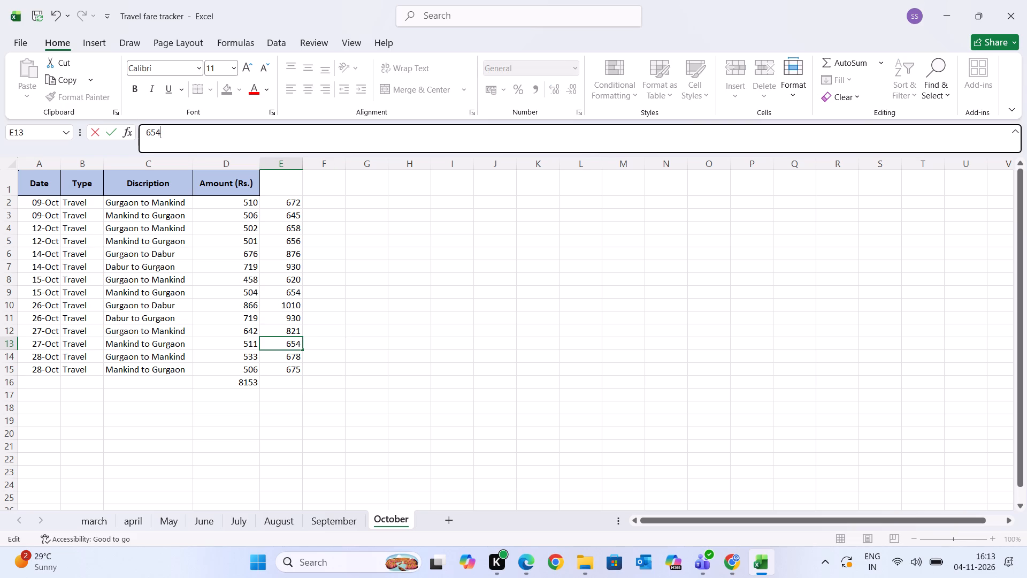
{"action": "key", "text": "Return"}
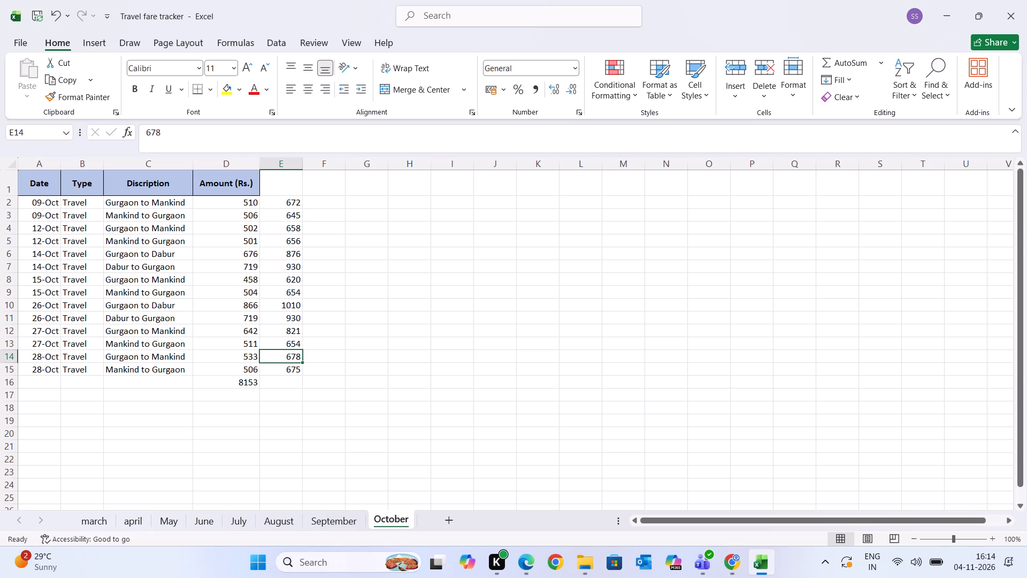
Change the increased fare for the 14-Oct Dabur to Gurgaon trip in E7 to 950.
{"action": "double_click", "coordinate": [298, 268]}
{"action": "key", "text": "BackSpace"}
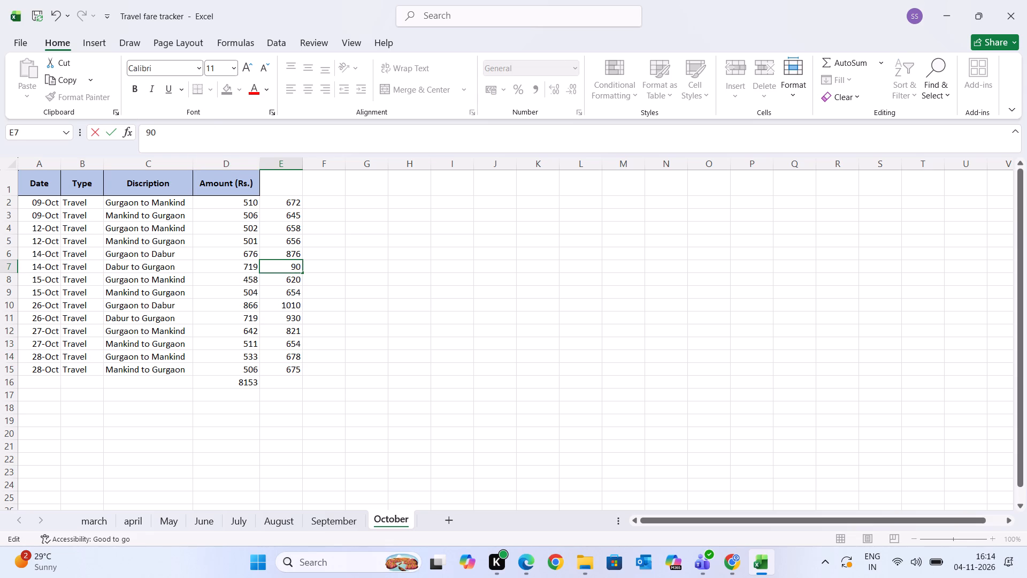
{"action": "key", "text": "5"}
{"action": "key", "text": "Return"}
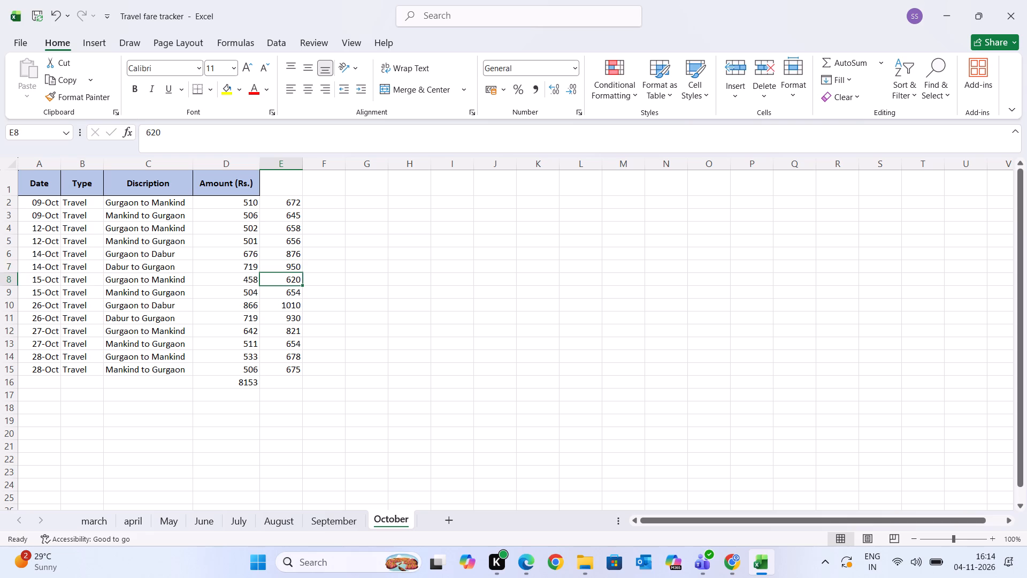
Check the sum of the increased fares in E2:E15.
{"action": "left_click_drag", "start_coordinate": [294, 203], "coordinate": [277, 374]}
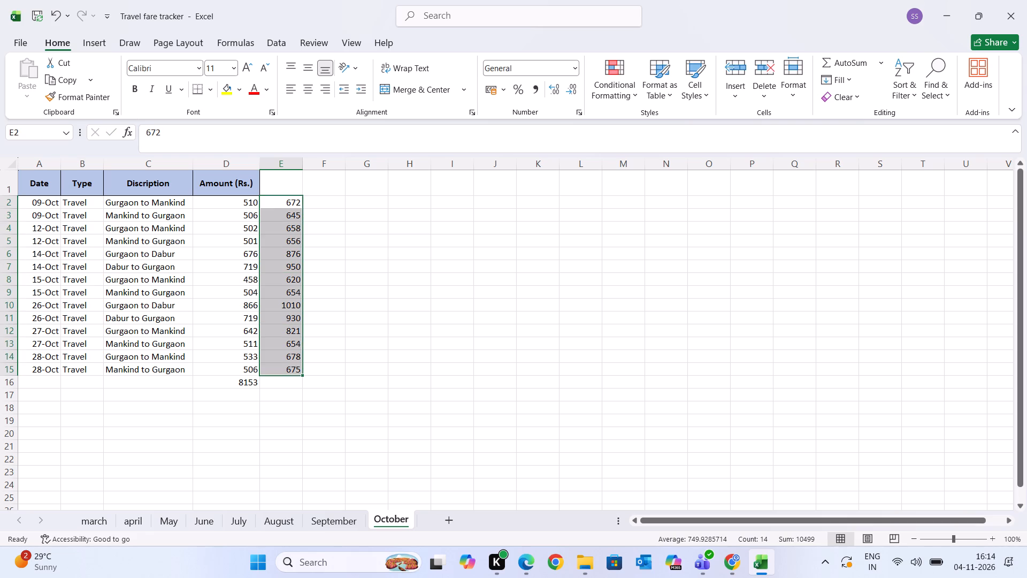
{"action": "left_click", "coordinate": [336, 343]}
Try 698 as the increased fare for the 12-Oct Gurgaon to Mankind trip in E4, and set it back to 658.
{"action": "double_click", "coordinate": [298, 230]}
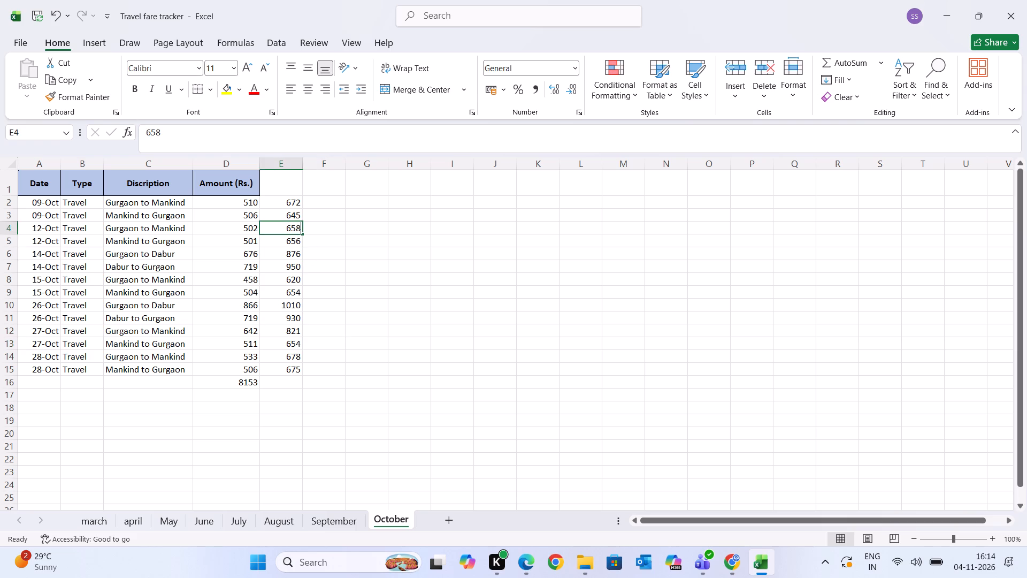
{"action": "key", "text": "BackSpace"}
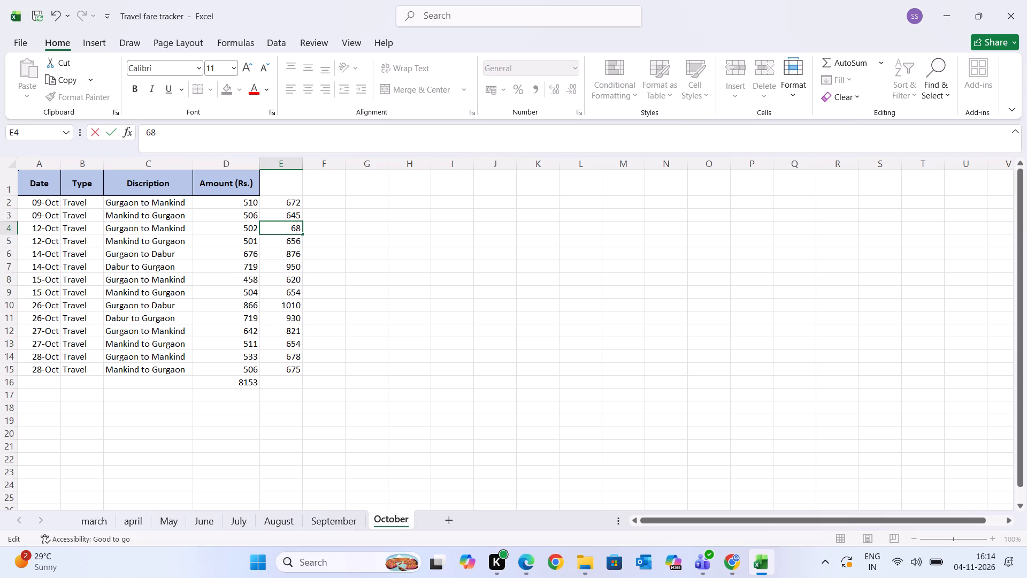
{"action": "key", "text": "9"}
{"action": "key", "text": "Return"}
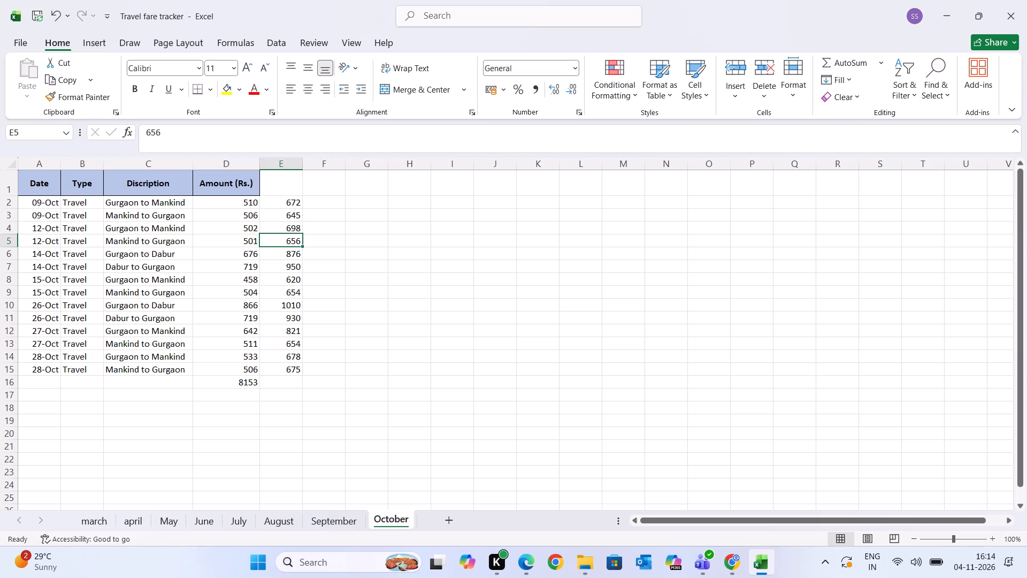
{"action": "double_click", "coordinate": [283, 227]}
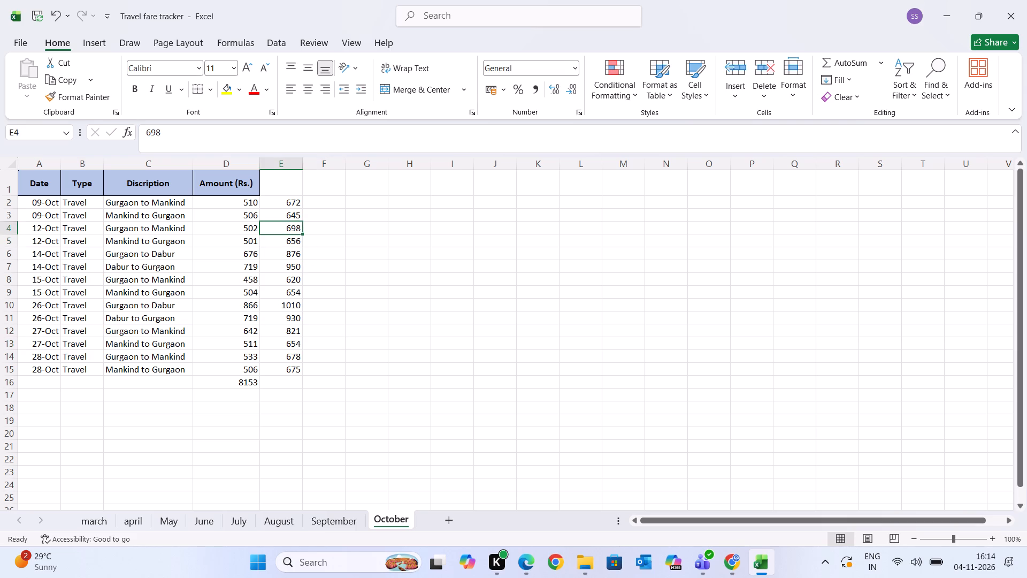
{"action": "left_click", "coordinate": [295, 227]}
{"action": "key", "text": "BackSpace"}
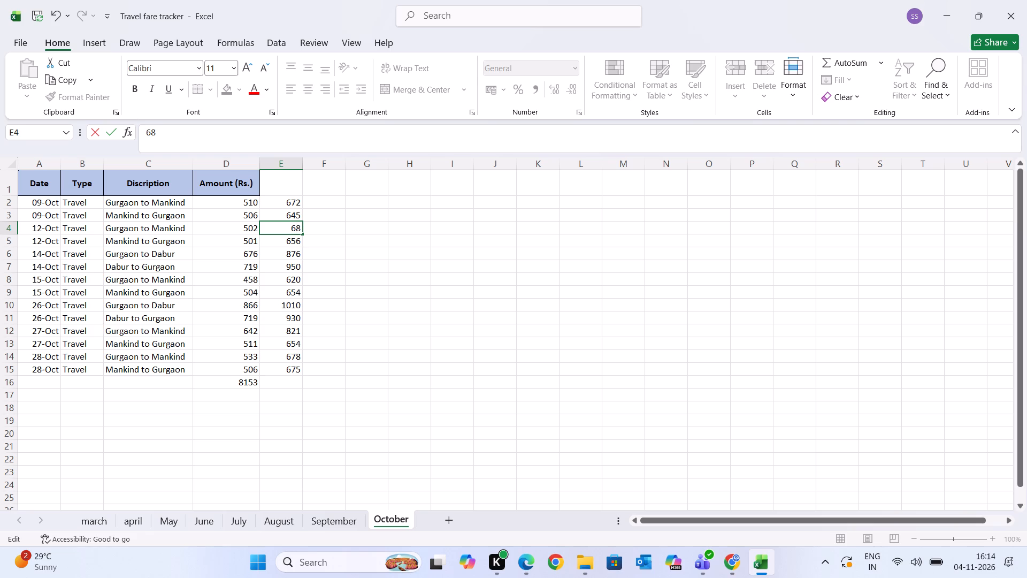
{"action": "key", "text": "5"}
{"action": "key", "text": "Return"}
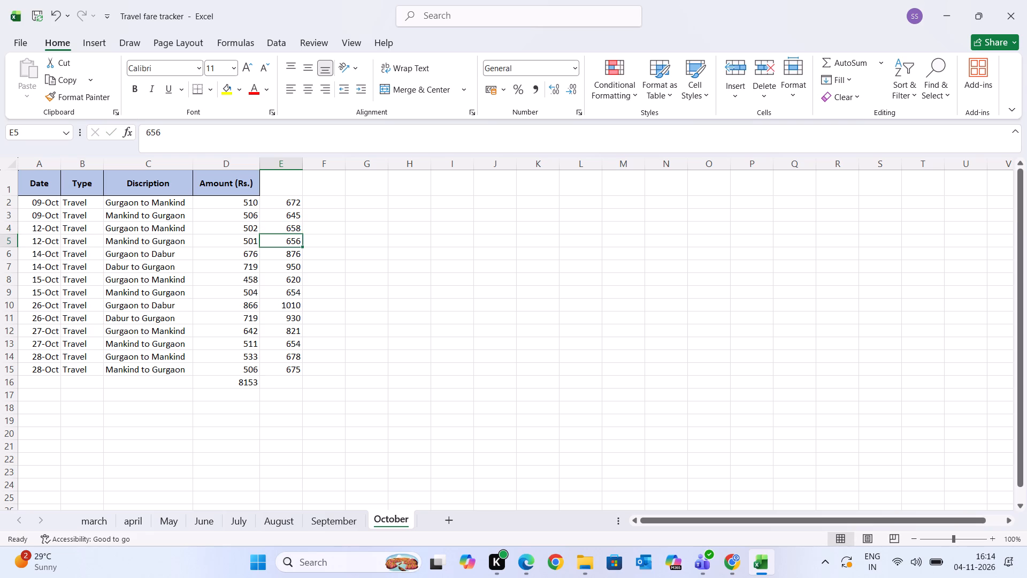
Change the 14-Oct Dabur to Gurgaon increased fare in E7 to 980 and check the sum of E2:E15.
{"action": "left_click", "coordinate": [340, 296]}
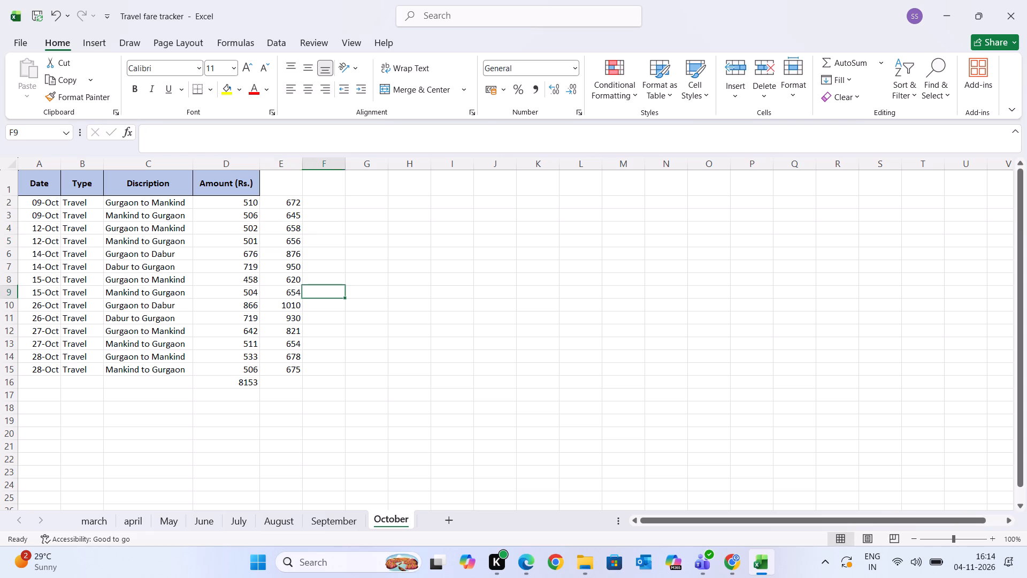
{"action": "double_click", "coordinate": [294, 271]}
{"action": "double_click", "coordinate": [297, 266]}
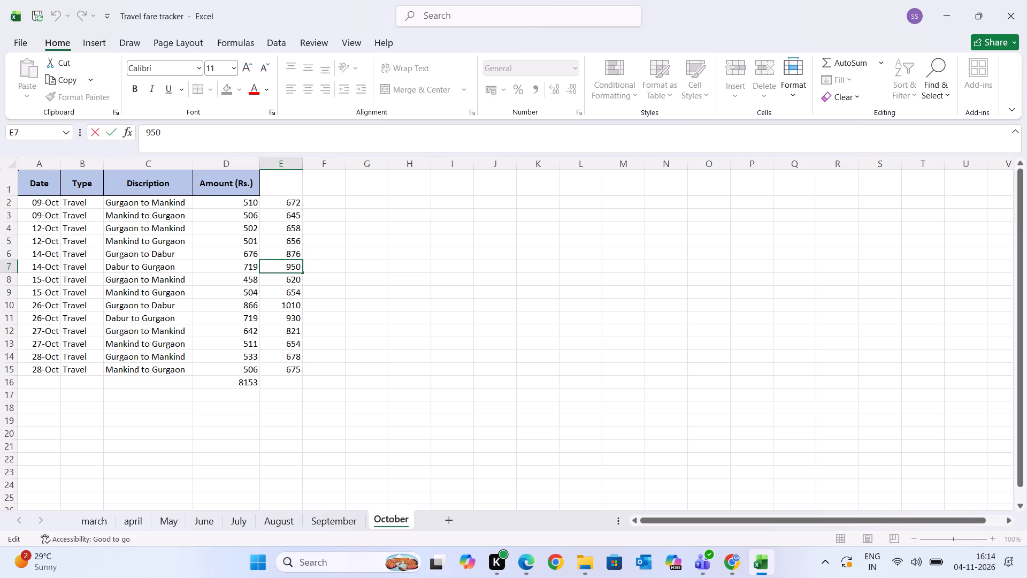
{"action": "left_click", "coordinate": [300, 266]}
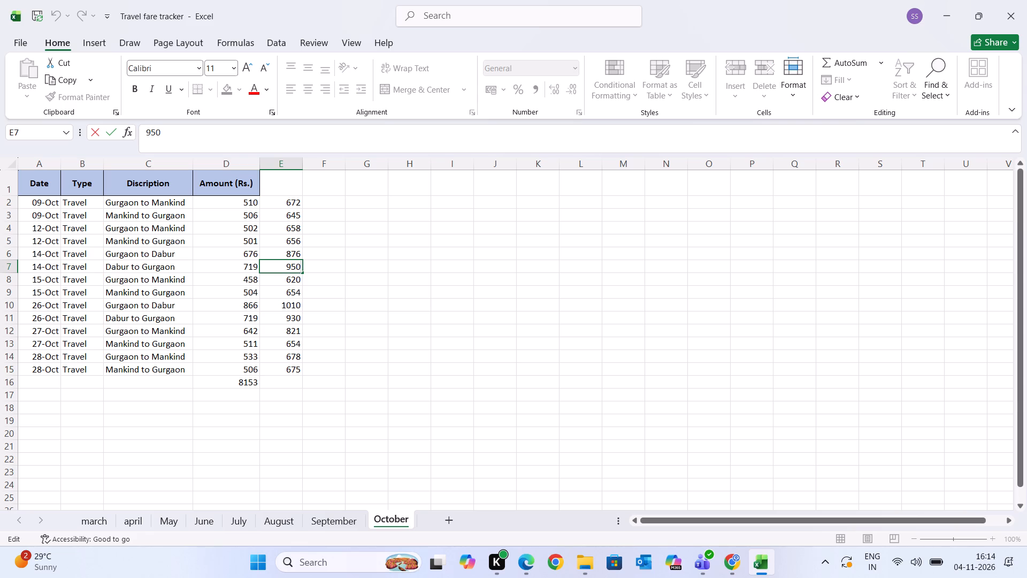
{"action": "left_click", "coordinate": [294, 265]}
{"action": "key", "text": "equal"}
{"action": "key", "text": "BackSpace"}
{"action": "key", "text": "BackSpace"}
{"action": "key", "text": "5"}
{"action": "key", "text": "BackSpace"}
{"action": "key", "text": "8"}
{"action": "key", "text": "Return"}
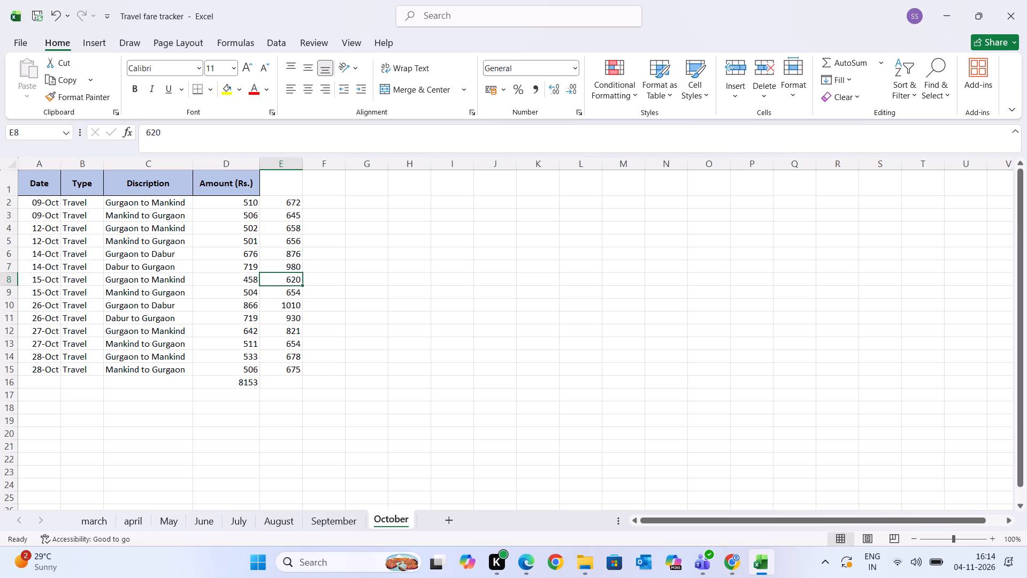
{"action": "left_click_drag", "start_coordinate": [286, 203], "coordinate": [285, 367]}
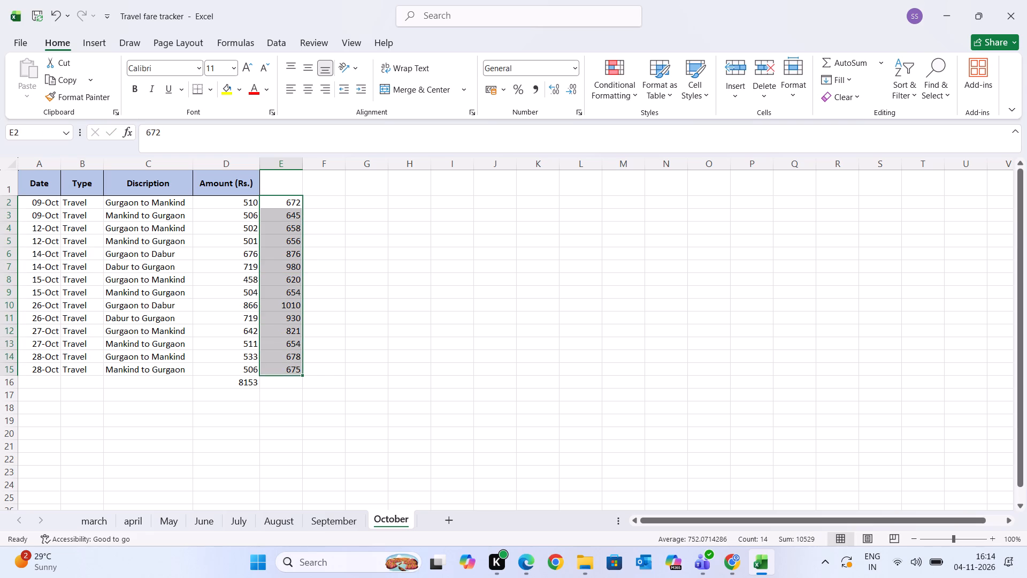
Total the increased fares in E16 with the formula =sum(E2:E15).
{"action": "double_click", "coordinate": [285, 383]}
{"action": "key", "text": "equal"}
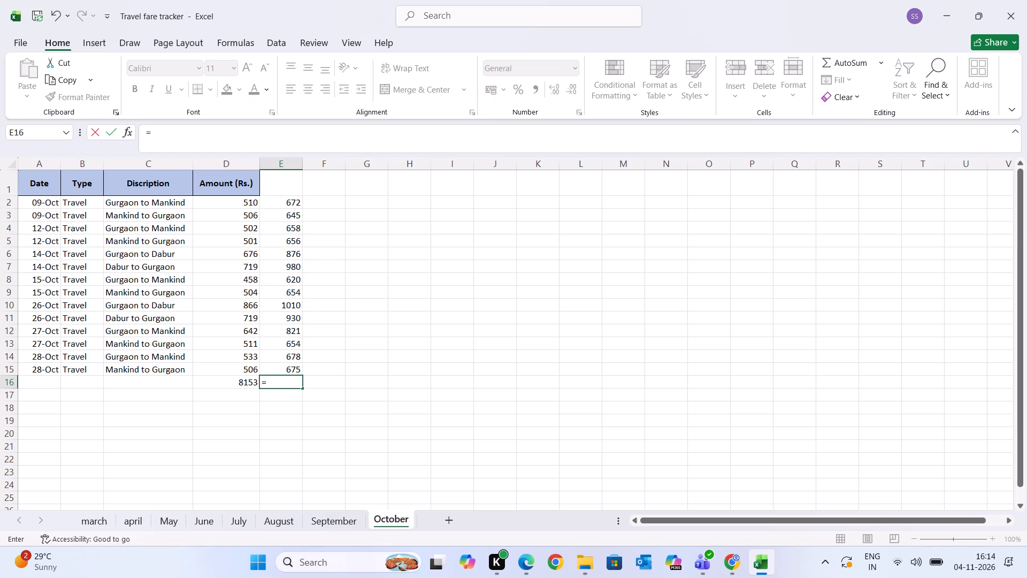
{"action": "type", "text": "sum"}
{"action": "key", "text": "Return"}
{"action": "double_click", "coordinate": [286, 381]}
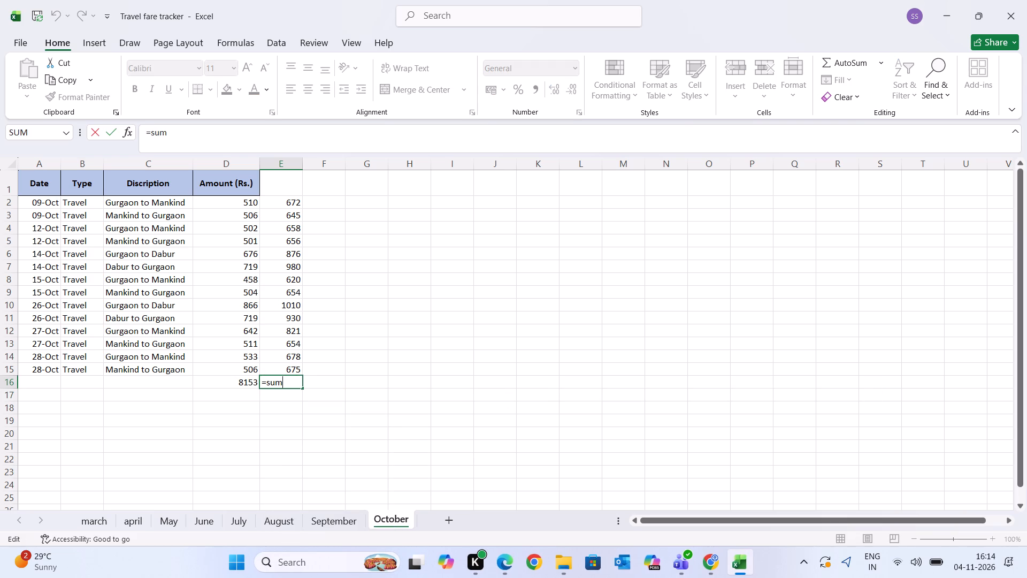
{"action": "left_click_drag", "start_coordinate": [280, 204], "coordinate": [282, 303]}
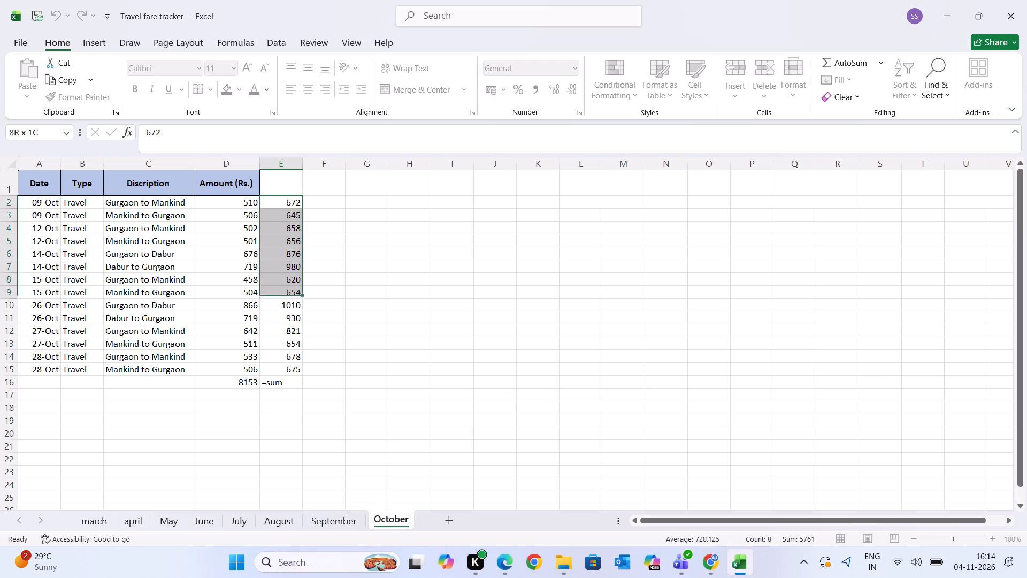
{"action": "left_click_drag", "start_coordinate": [282, 303], "coordinate": [279, 365]}
{"action": "double_click", "coordinate": [280, 379]}
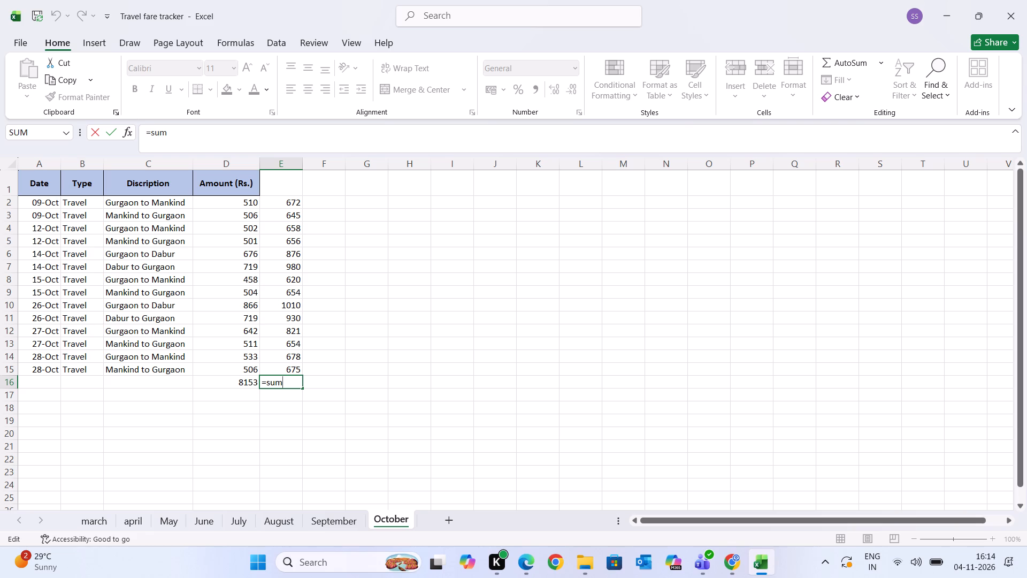
{"action": "key", "text": "shift+parenleft"}
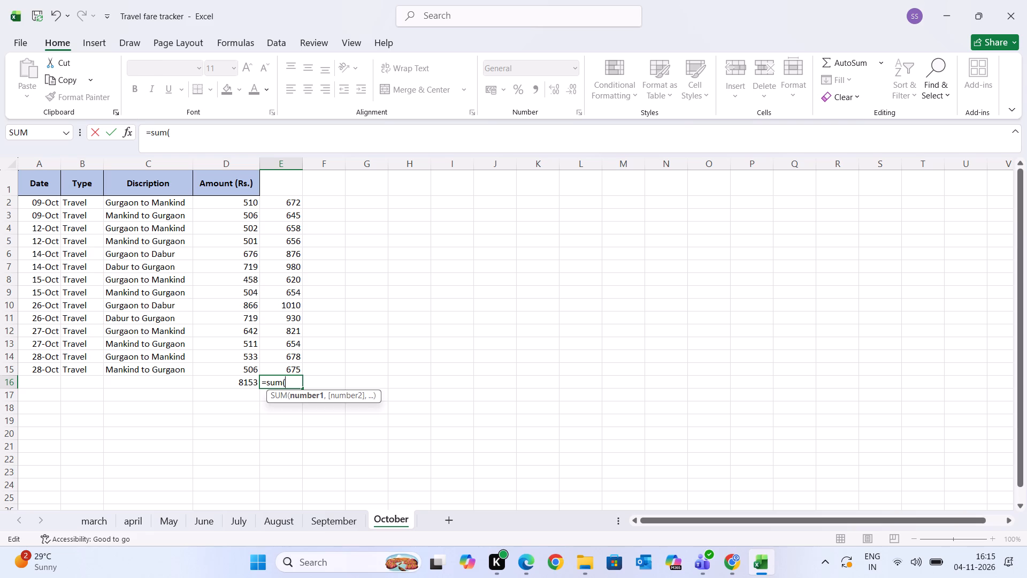
{"action": "left_click_drag", "start_coordinate": [289, 202], "coordinate": [275, 368]}
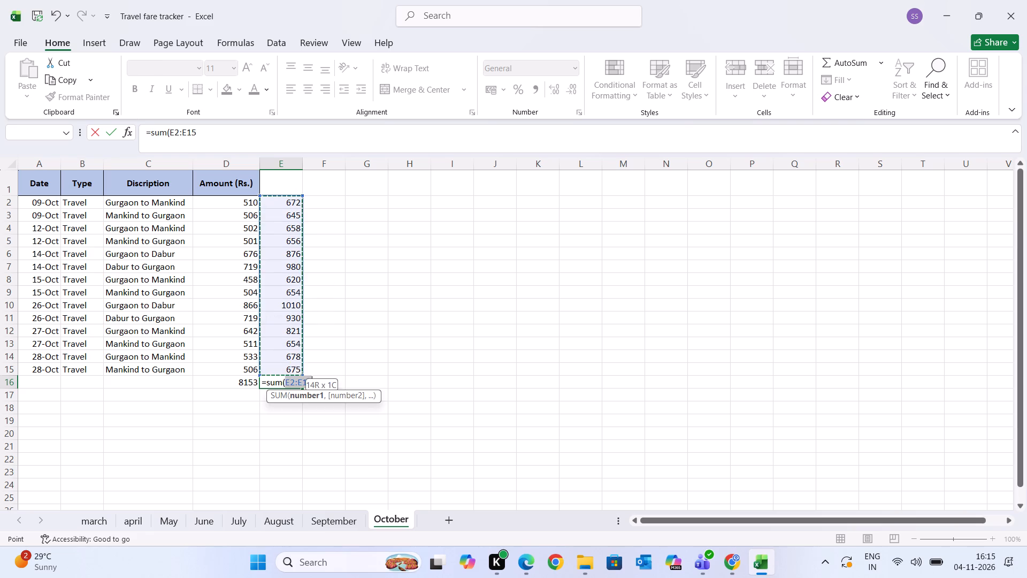
{"action": "left_click_drag", "start_coordinate": [275, 368], "coordinate": [274, 368]}
{"action": "key", "text": "shift+parenright"}
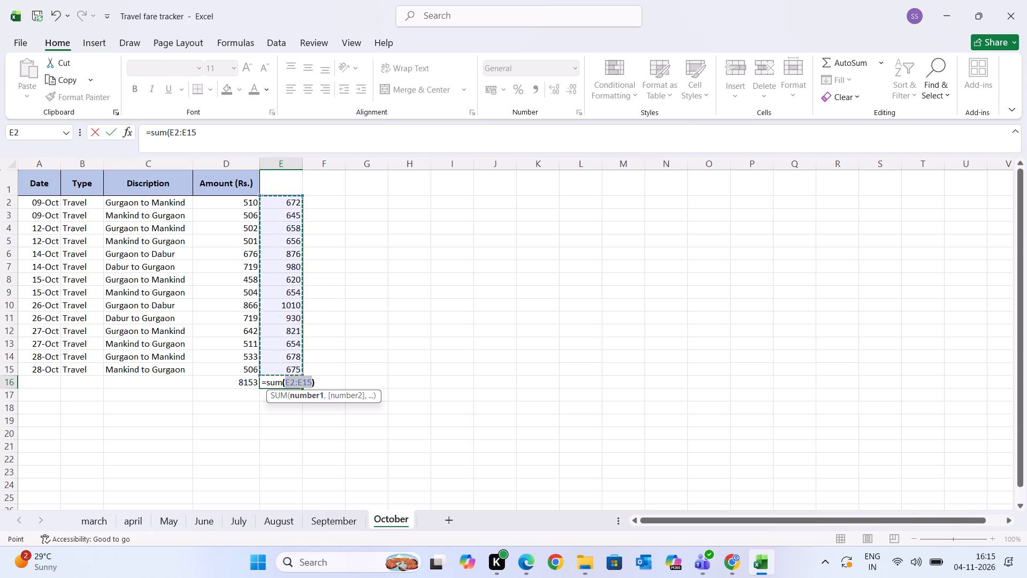
{"action": "key", "text": "Return"}
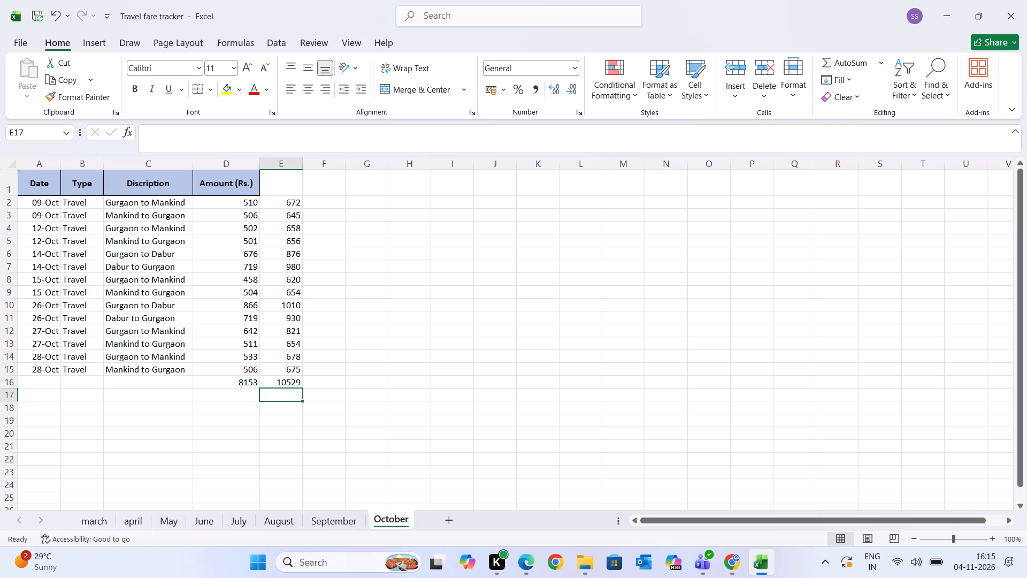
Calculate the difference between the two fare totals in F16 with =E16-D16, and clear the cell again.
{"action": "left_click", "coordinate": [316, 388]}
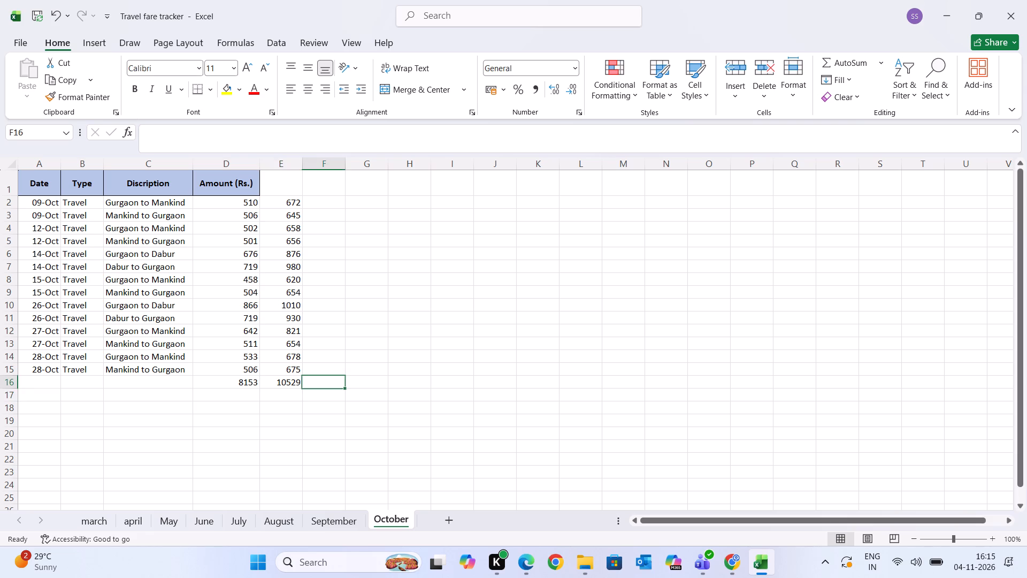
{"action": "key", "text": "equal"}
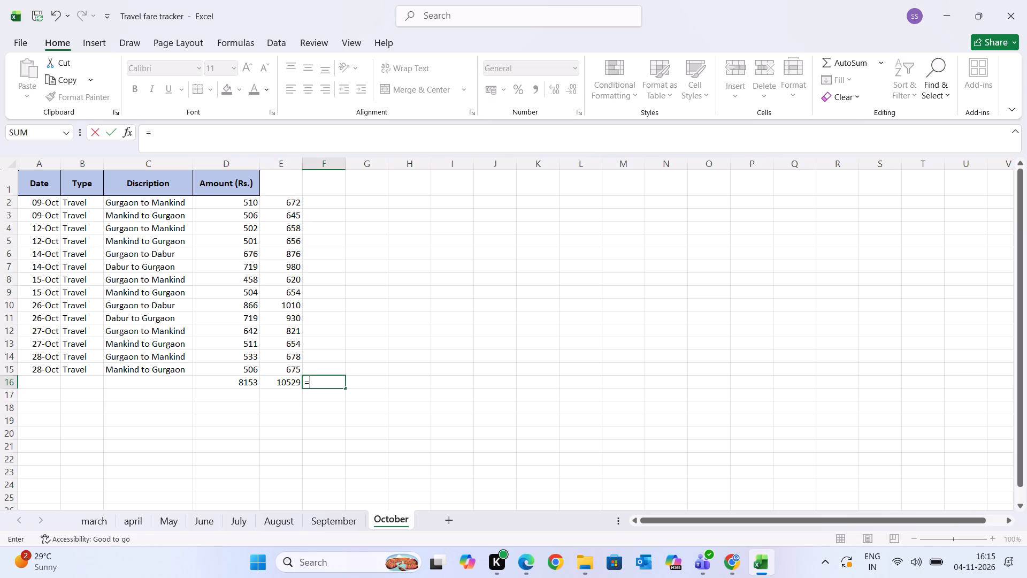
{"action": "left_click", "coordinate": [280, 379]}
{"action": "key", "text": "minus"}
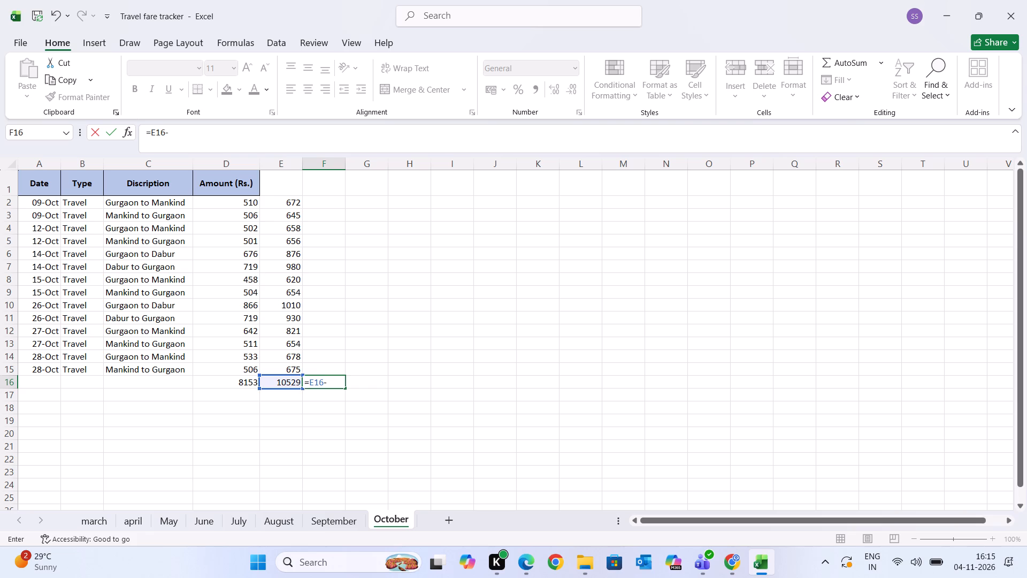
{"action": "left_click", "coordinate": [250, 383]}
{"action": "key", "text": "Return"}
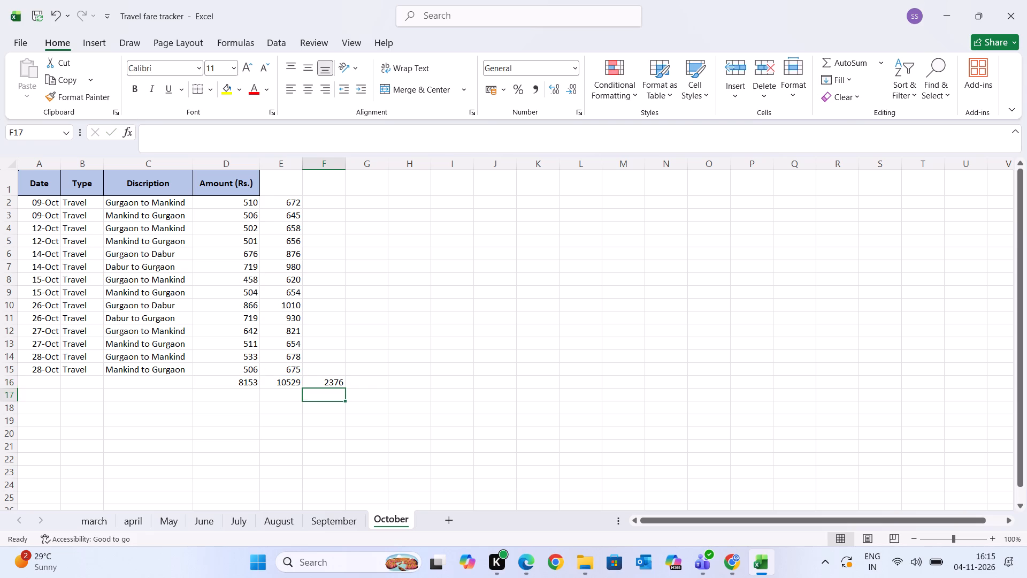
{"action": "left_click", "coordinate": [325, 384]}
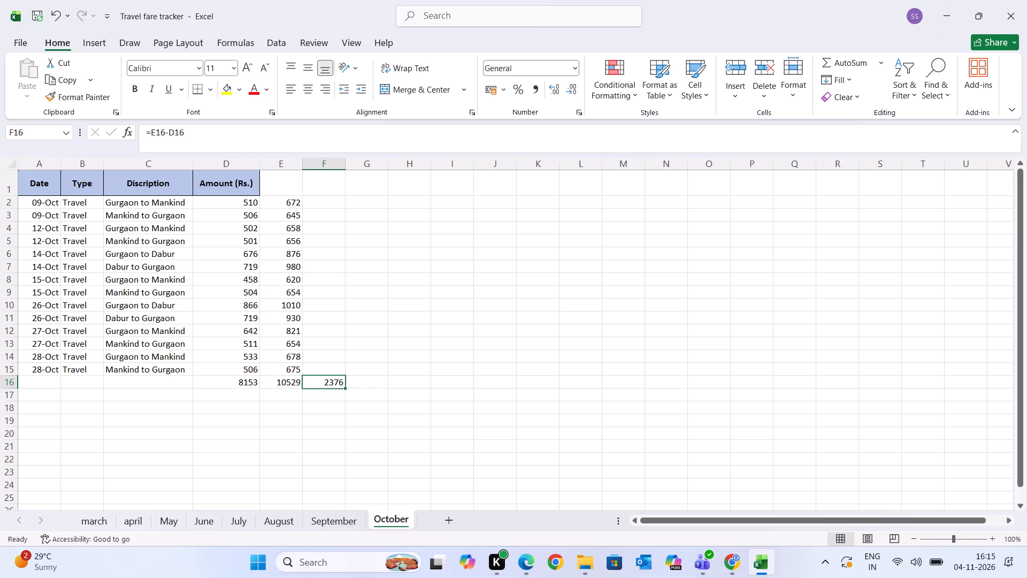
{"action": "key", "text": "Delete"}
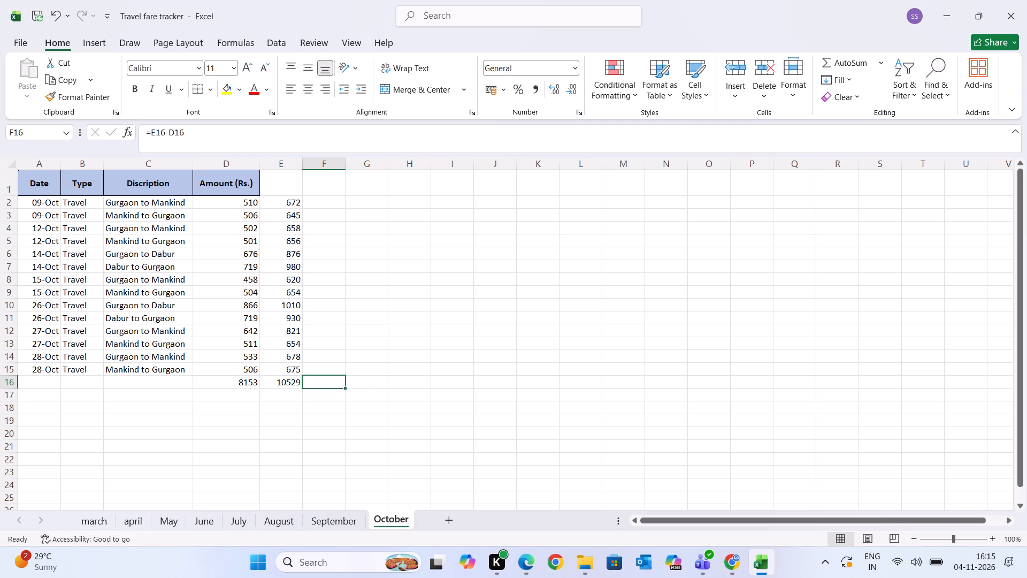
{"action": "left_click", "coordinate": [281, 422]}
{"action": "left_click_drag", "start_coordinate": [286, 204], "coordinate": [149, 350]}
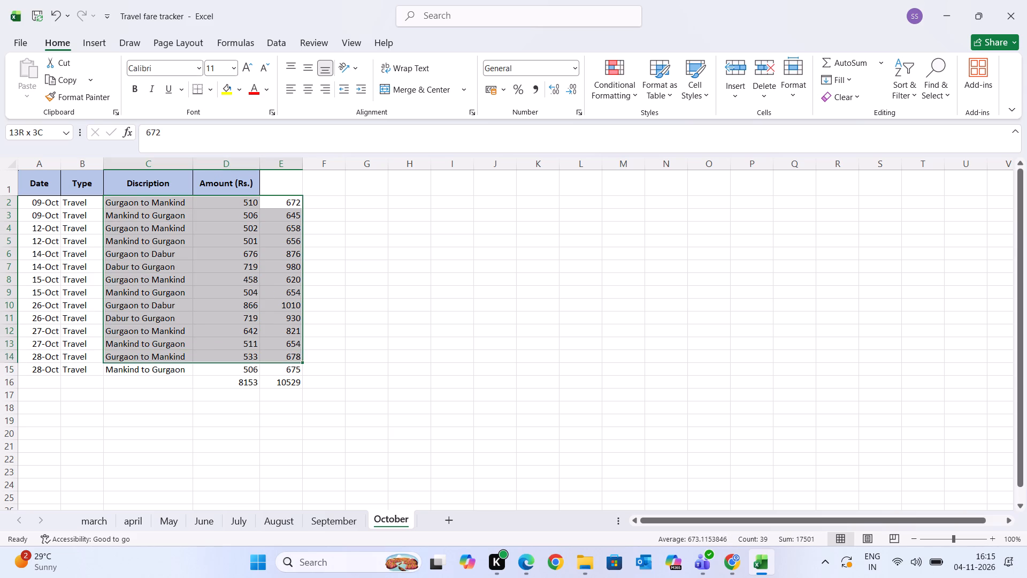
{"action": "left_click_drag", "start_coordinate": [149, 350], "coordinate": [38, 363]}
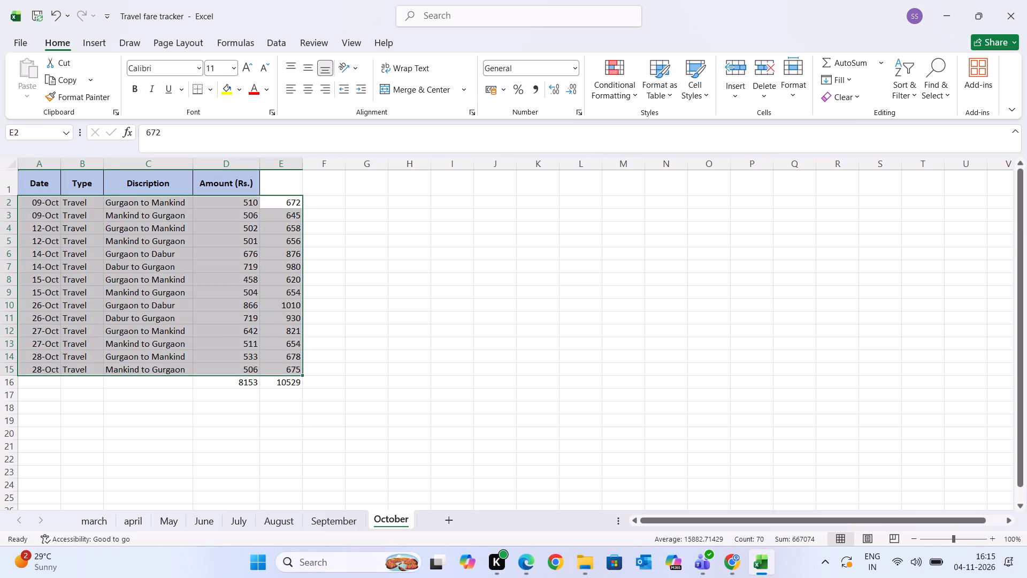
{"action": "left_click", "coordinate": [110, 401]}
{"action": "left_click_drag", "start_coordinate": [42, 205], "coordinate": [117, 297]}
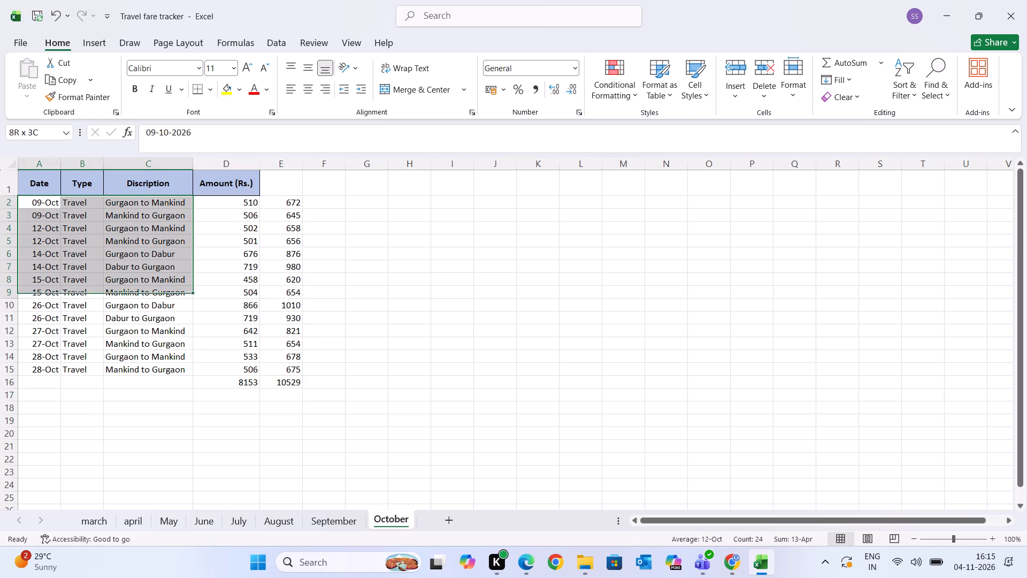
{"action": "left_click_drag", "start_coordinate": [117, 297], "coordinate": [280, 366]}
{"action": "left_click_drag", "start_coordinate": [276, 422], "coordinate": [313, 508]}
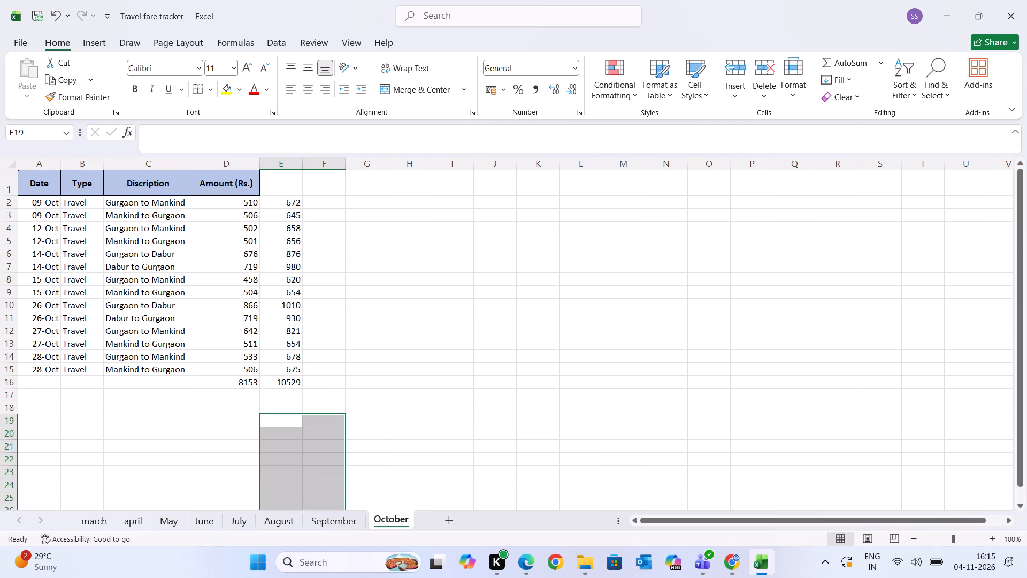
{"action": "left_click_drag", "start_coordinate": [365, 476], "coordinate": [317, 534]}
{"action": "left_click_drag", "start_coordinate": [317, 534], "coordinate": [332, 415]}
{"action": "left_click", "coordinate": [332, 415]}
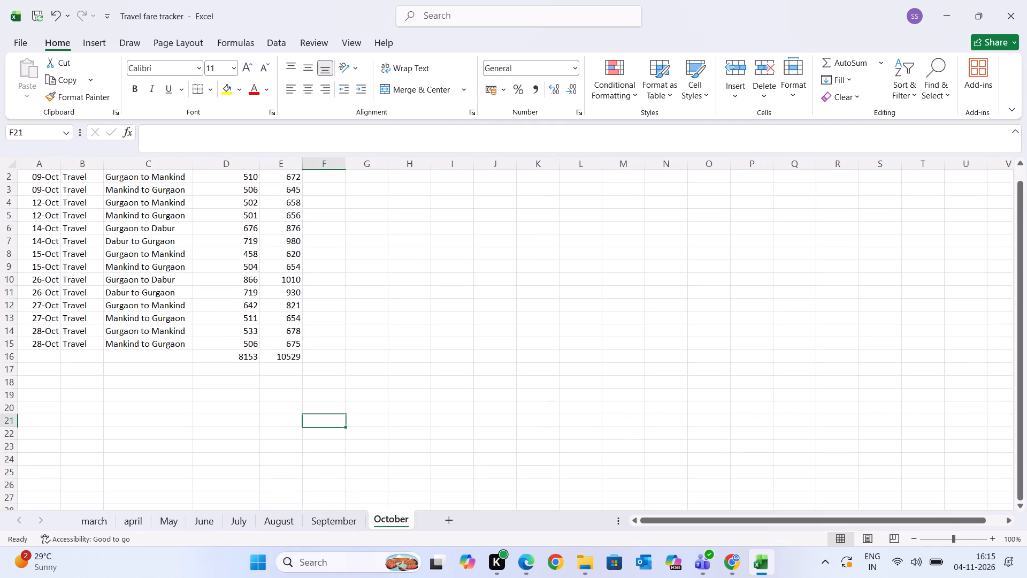
Check the sum of the September sheet's fares in D2:D13 against October's increased fares in column E.
{"action": "scroll", "coordinate": [348, 431], "scroll_direction": "up", "scroll_amount": 1}
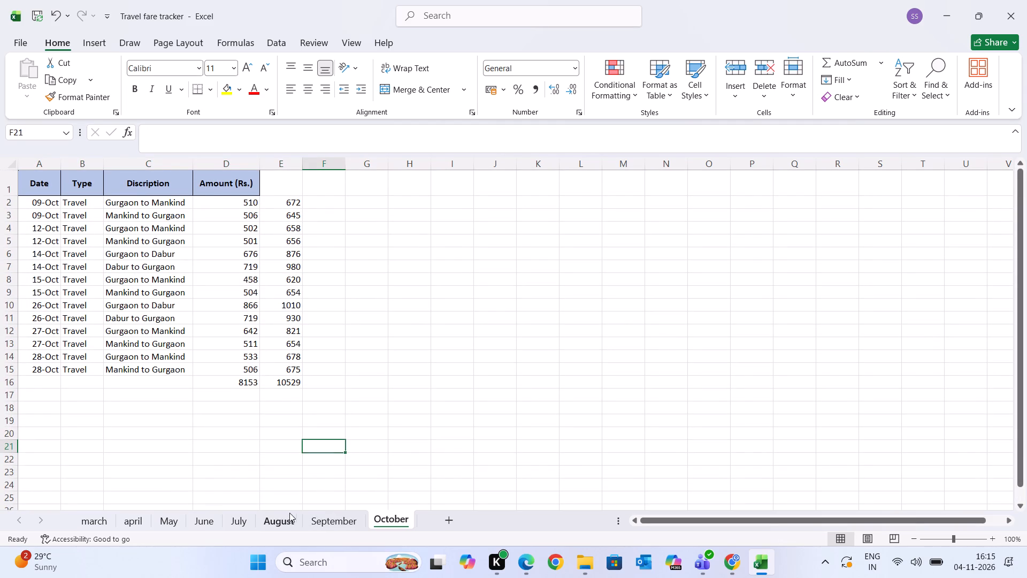
{"action": "left_click", "coordinate": [317, 518]}
{"action": "left_click", "coordinate": [453, 481]}
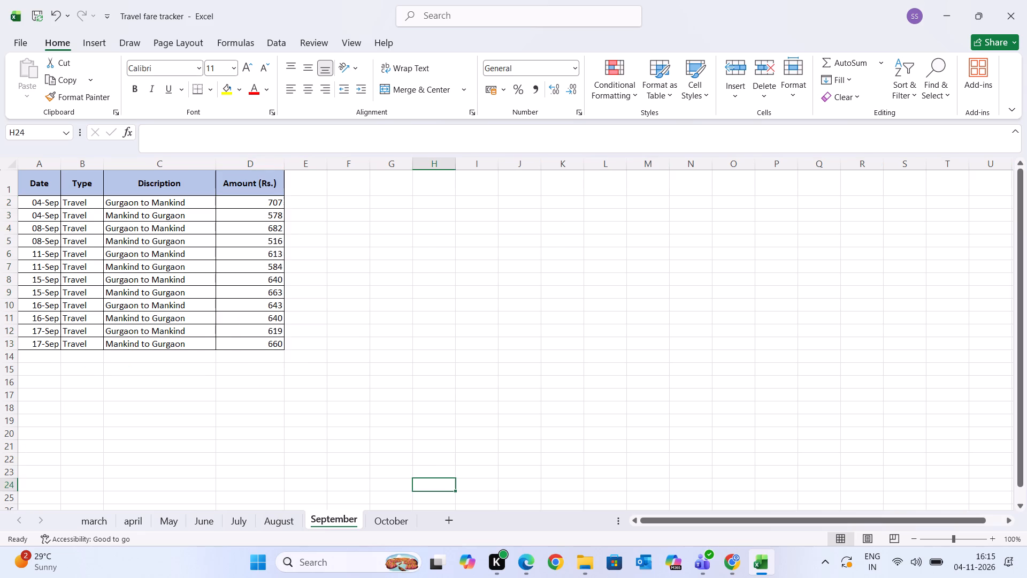
{"action": "left_click_drag", "start_coordinate": [251, 200], "coordinate": [245, 346]}
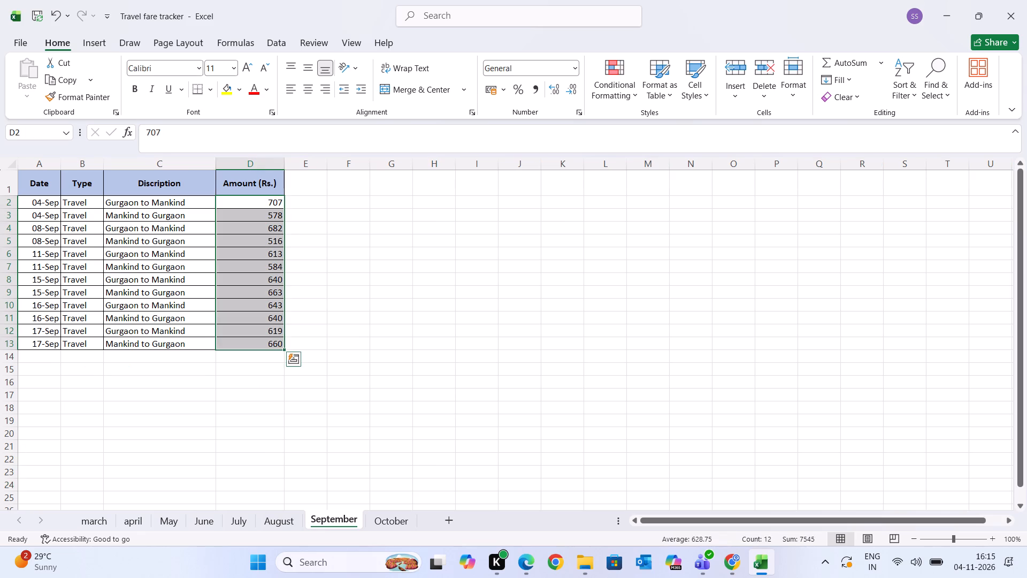
{"action": "left_click", "coordinate": [228, 374]}
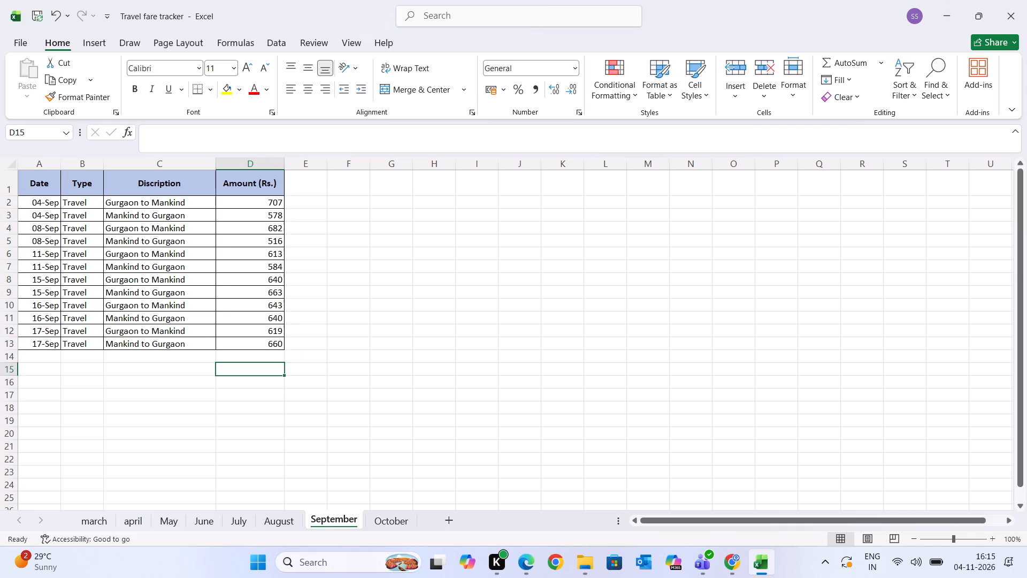
{"action": "left_click_drag", "start_coordinate": [261, 202], "coordinate": [276, 339]}
{"action": "left_click", "coordinate": [383, 519]}
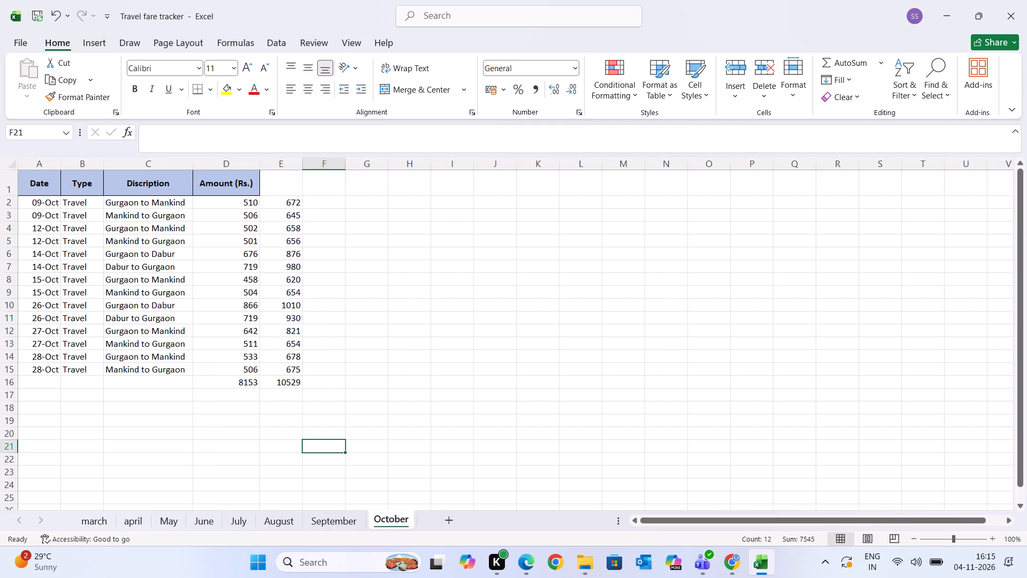
{"action": "left_click_drag", "start_coordinate": [292, 202], "coordinate": [275, 381]}
{"action": "left_click", "coordinate": [256, 442]}
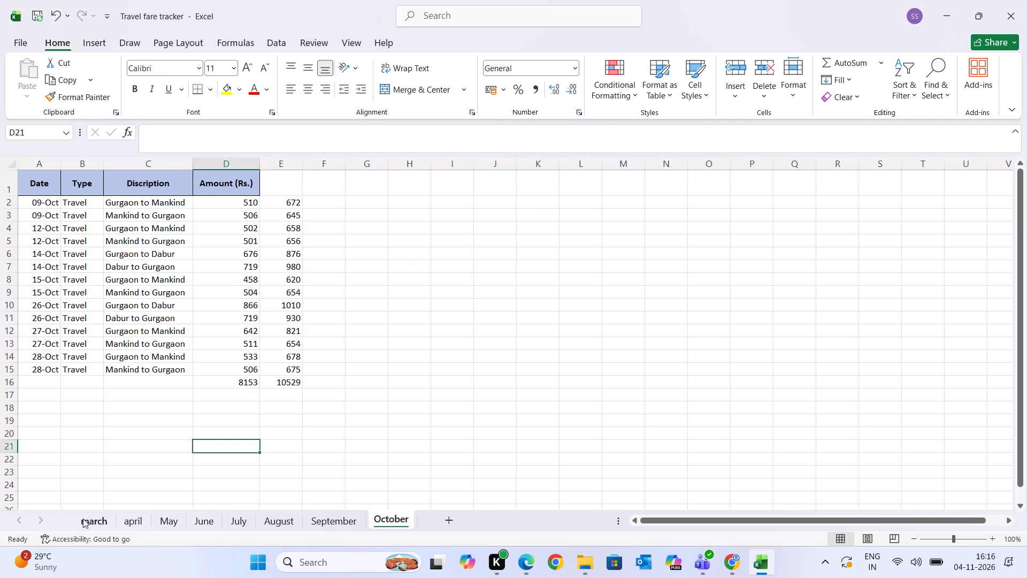
Check the sums of the Amount (Rs.) column on the march, april, May and June sheets.
{"action": "left_click", "coordinate": [83, 519]}
{"action": "left_click_drag", "start_coordinate": [258, 204], "coordinate": [260, 226]}
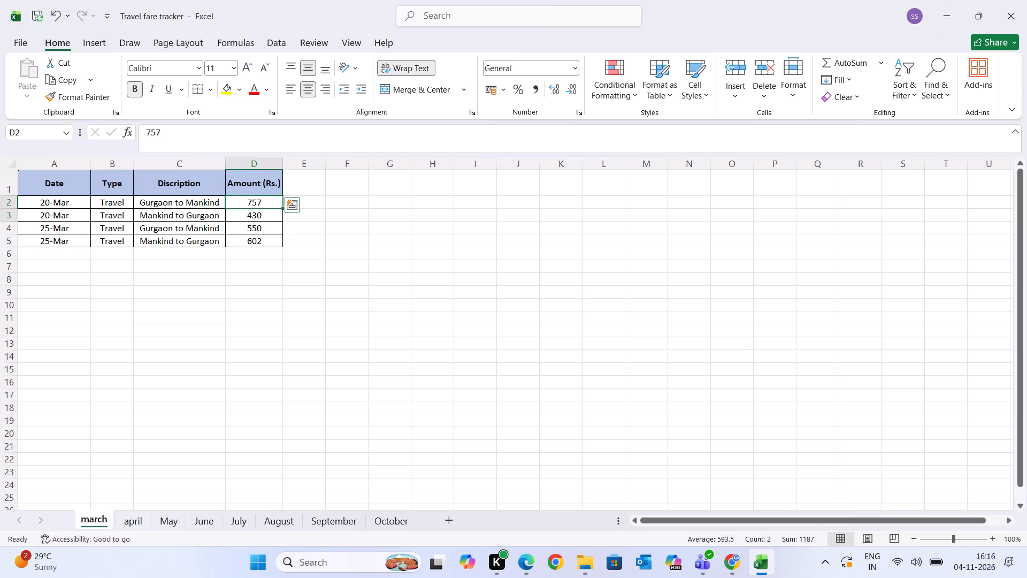
{"action": "left_click_drag", "start_coordinate": [260, 226], "coordinate": [262, 238]}
{"action": "left_click", "coordinate": [128, 520]}
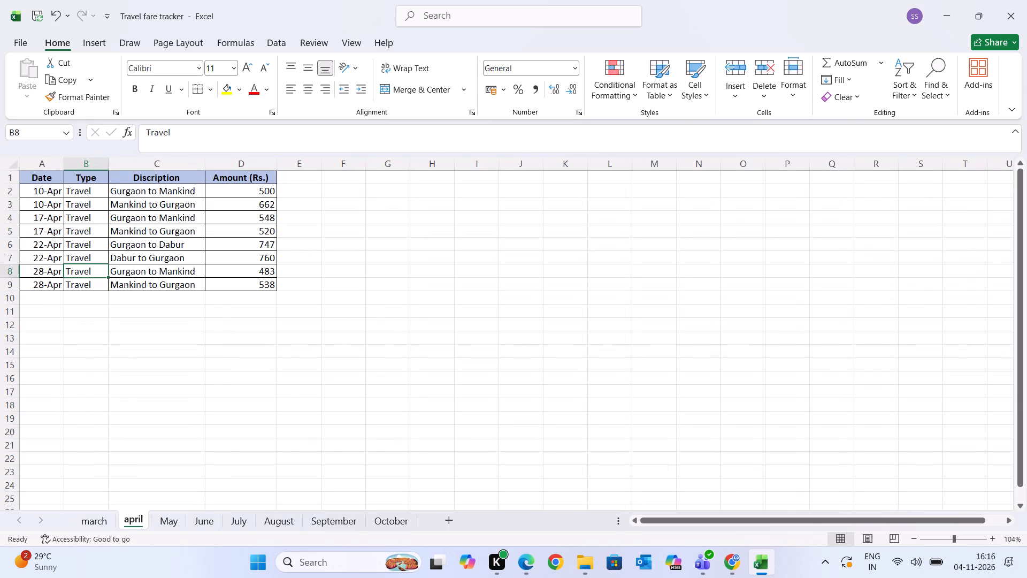
{"action": "left_click_drag", "start_coordinate": [259, 190], "coordinate": [251, 283]}
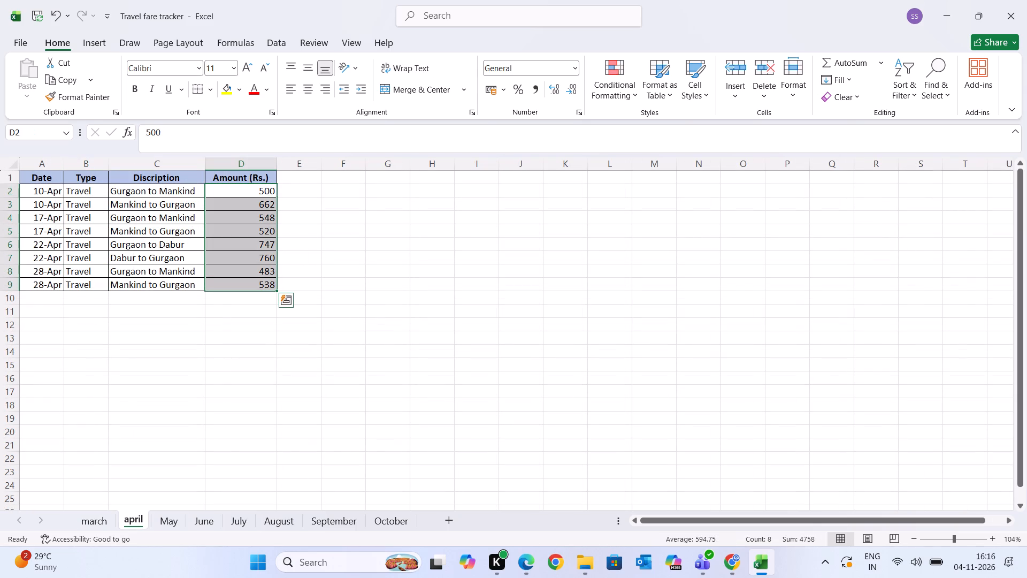
{"action": "left_click", "coordinate": [174, 524]}
{"action": "left_click_drag", "start_coordinate": [318, 204], "coordinate": [317, 311]}
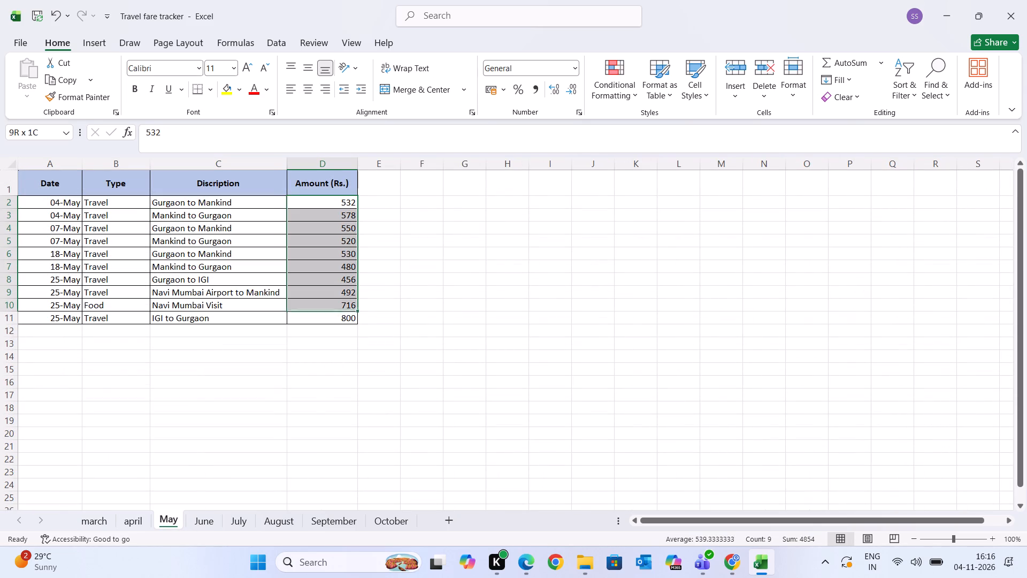
{"action": "left_click_drag", "start_coordinate": [317, 311], "coordinate": [317, 315]}
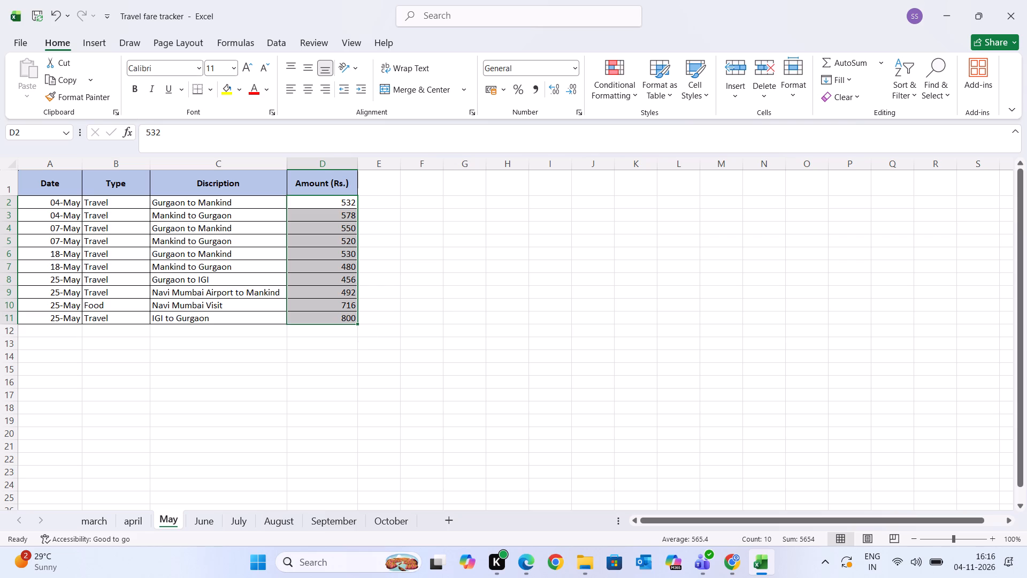
{"action": "left_click", "coordinate": [208, 526]}
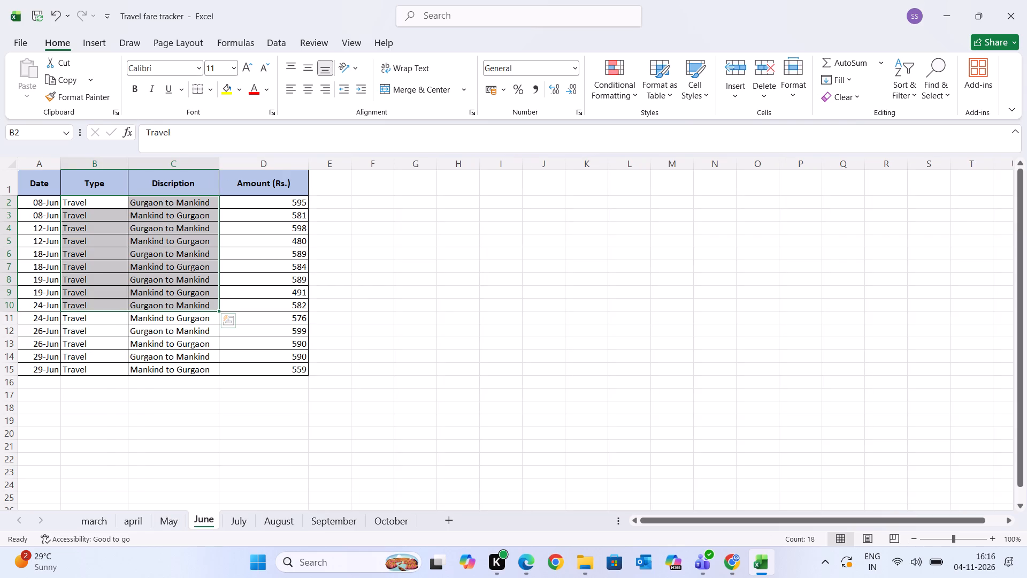
{"action": "left_click", "coordinate": [297, 207]}
{"action": "left_click", "coordinate": [297, 207]}
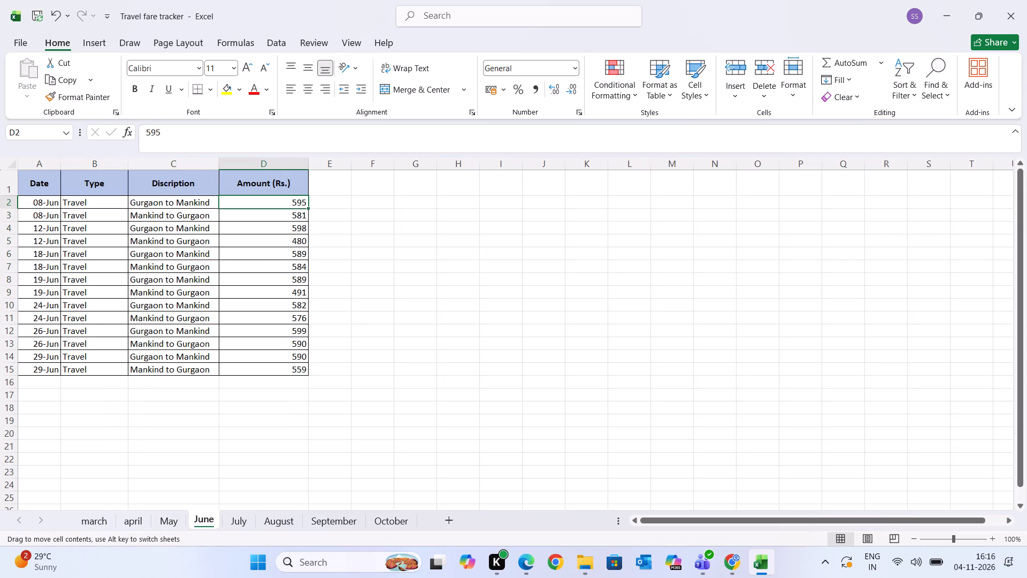
{"action": "left_click_drag", "start_coordinate": [293, 204], "coordinate": [289, 364]}
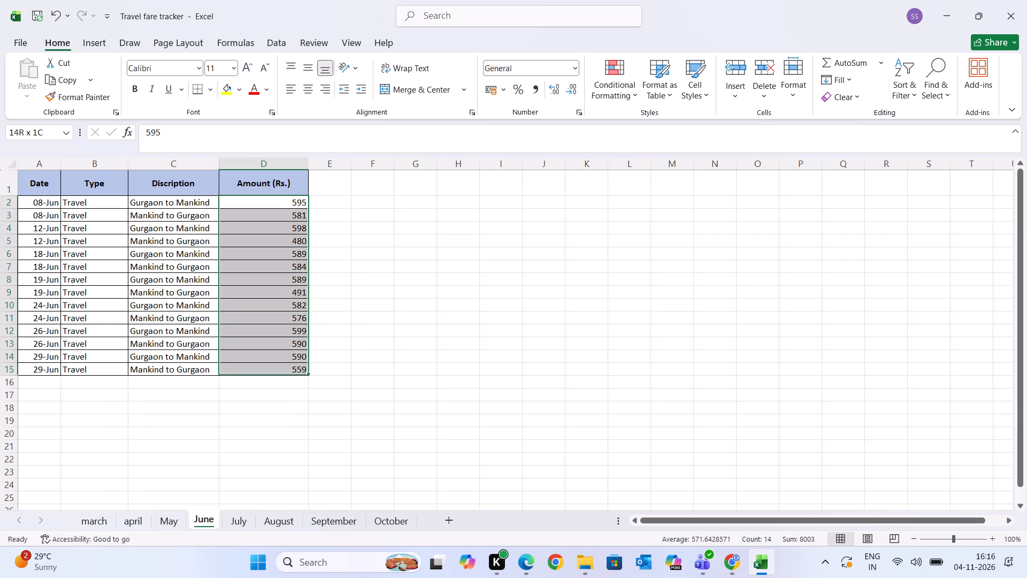
{"action": "left_click_drag", "start_coordinate": [289, 364], "coordinate": [289, 365]}
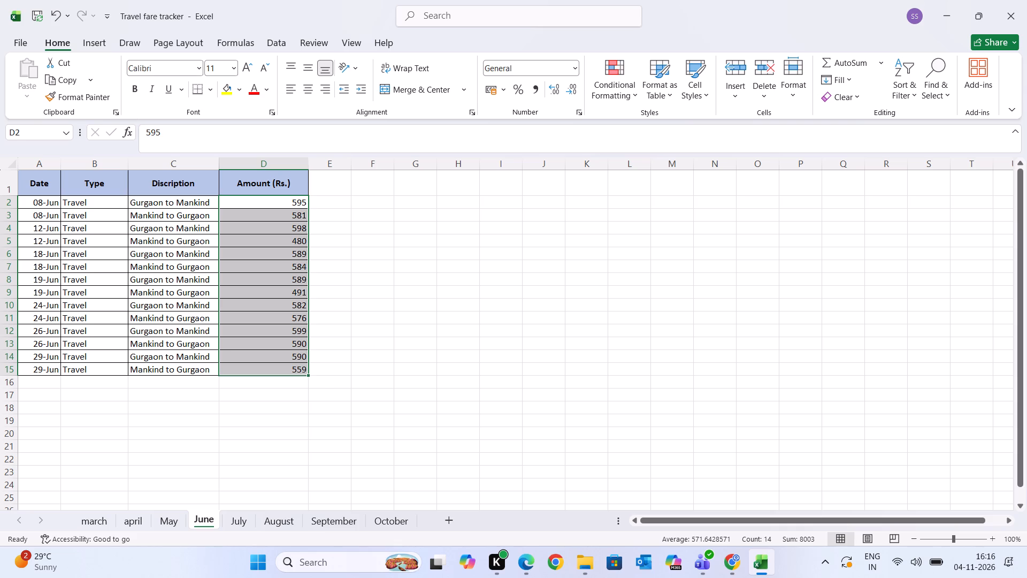
Check the sums of the Amount (Rs.) column on the July and August sheets, and review the September sheet.
{"action": "left_click", "coordinate": [241, 523]}
{"action": "left_click_drag", "start_coordinate": [290, 202], "coordinate": [290, 205]}
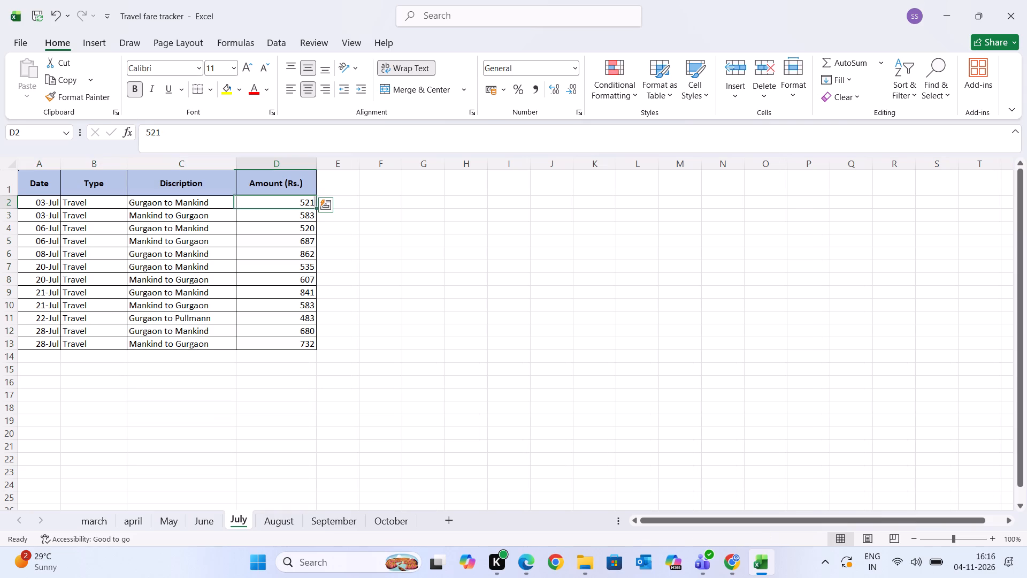
{"action": "left_click_drag", "start_coordinate": [290, 205], "coordinate": [277, 338]}
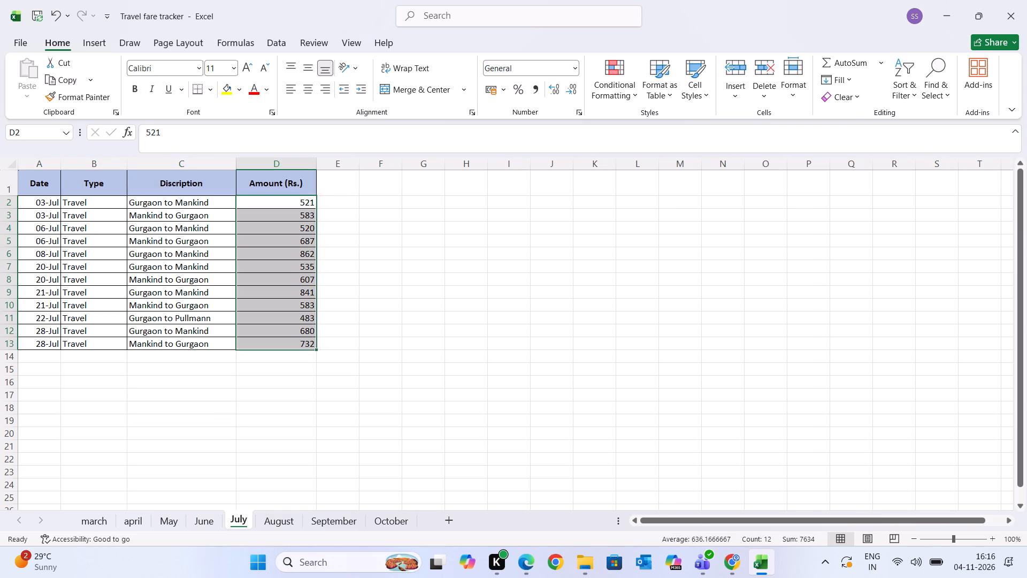
{"action": "left_click", "coordinate": [280, 521]}
{"action": "left_click", "coordinate": [241, 208]}
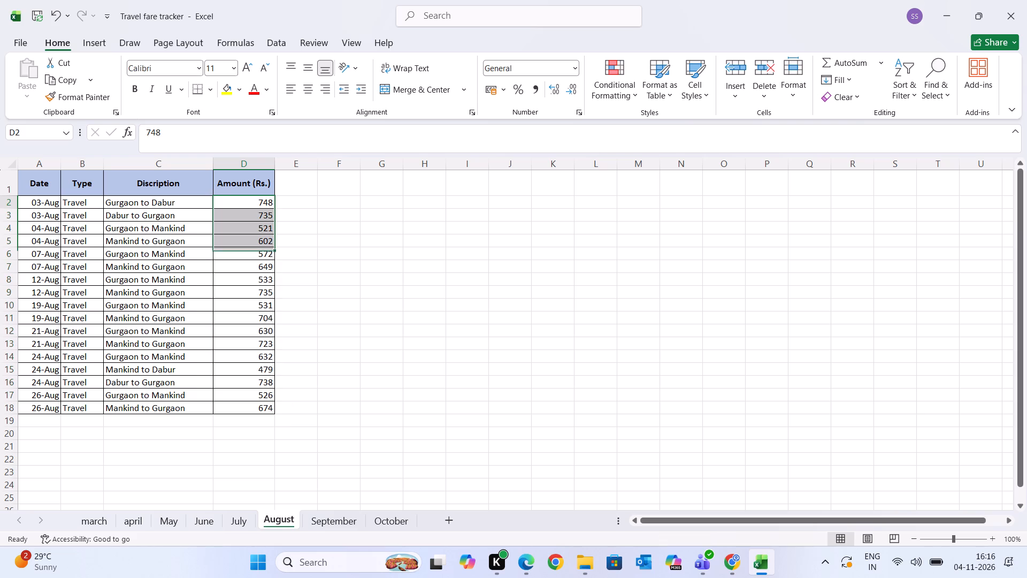
{"action": "left_click_drag", "start_coordinate": [237, 202], "coordinate": [262, 389]}
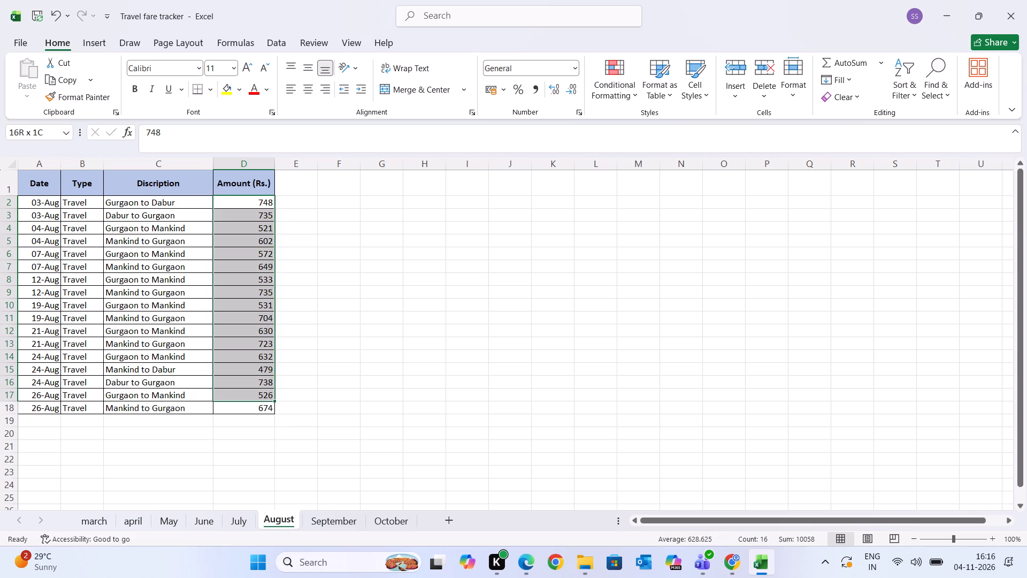
{"action": "left_click_drag", "start_coordinate": [262, 389], "coordinate": [261, 408]}
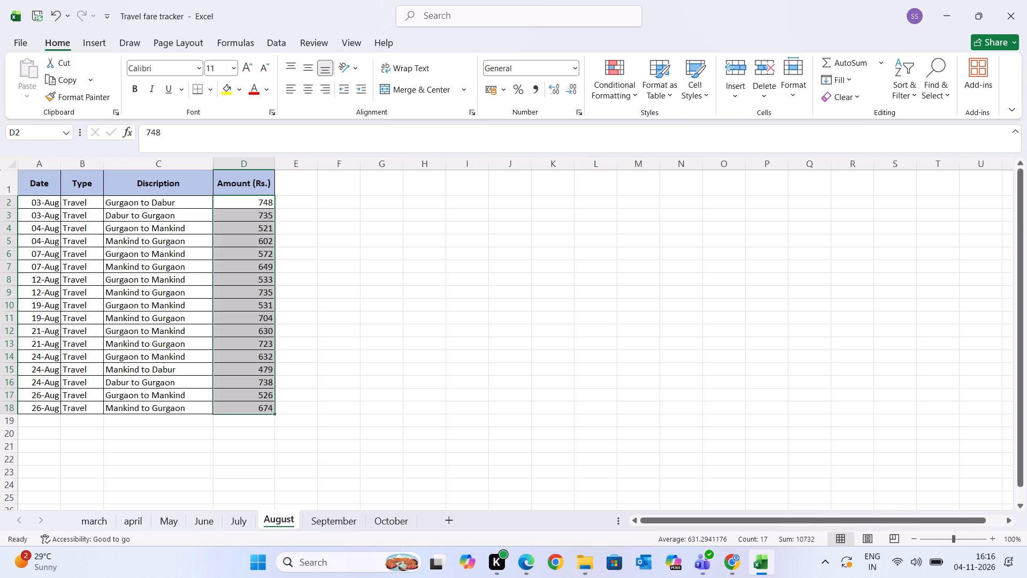
{"action": "left_click", "coordinate": [320, 521]}
{"action": "left_click", "coordinate": [339, 280]}
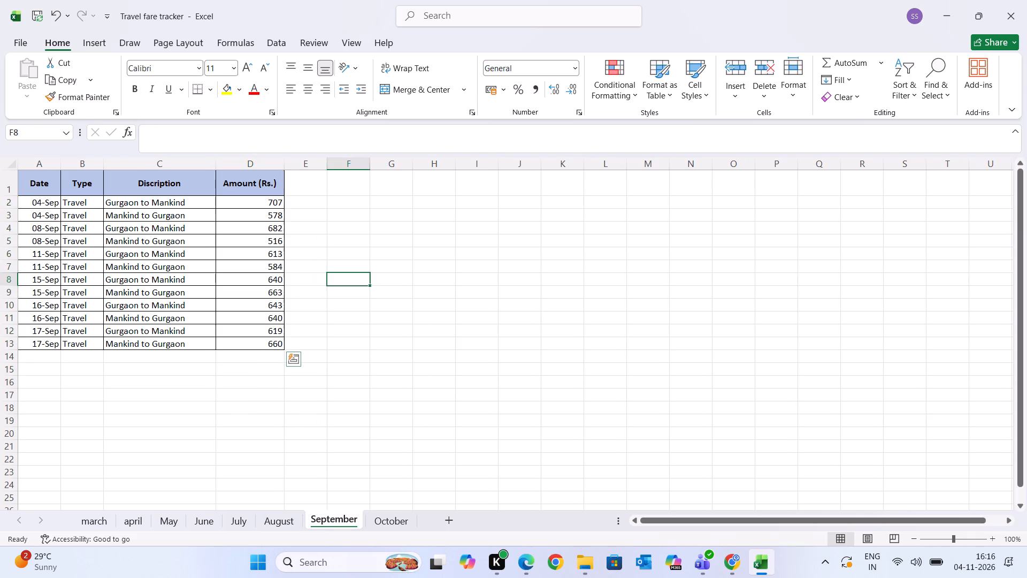
Return to the October sheet and check the sum and average of the increased fares in E2:E15.
{"action": "left_click", "coordinate": [376, 512]}
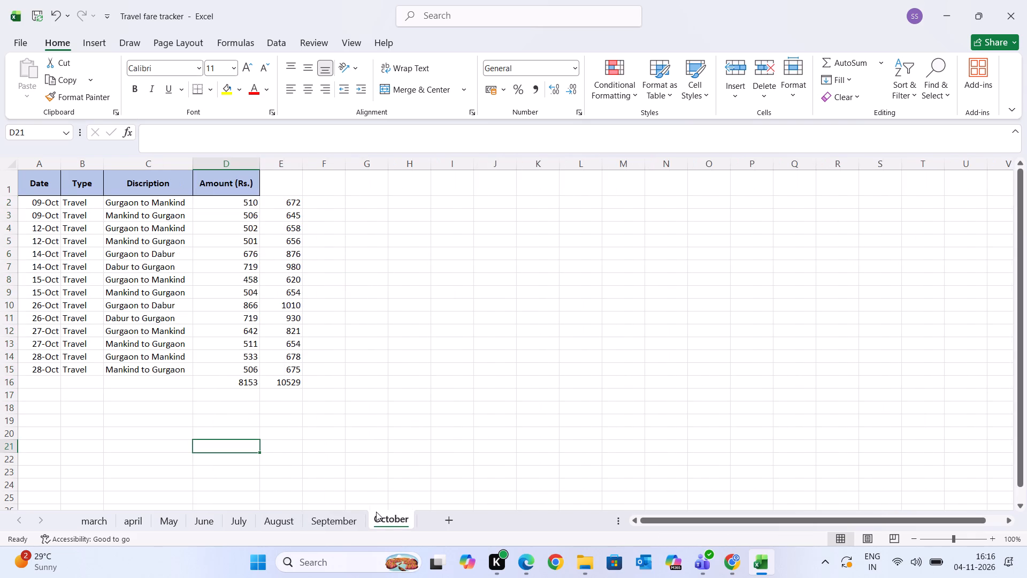
{"action": "left_click", "coordinate": [372, 436]}
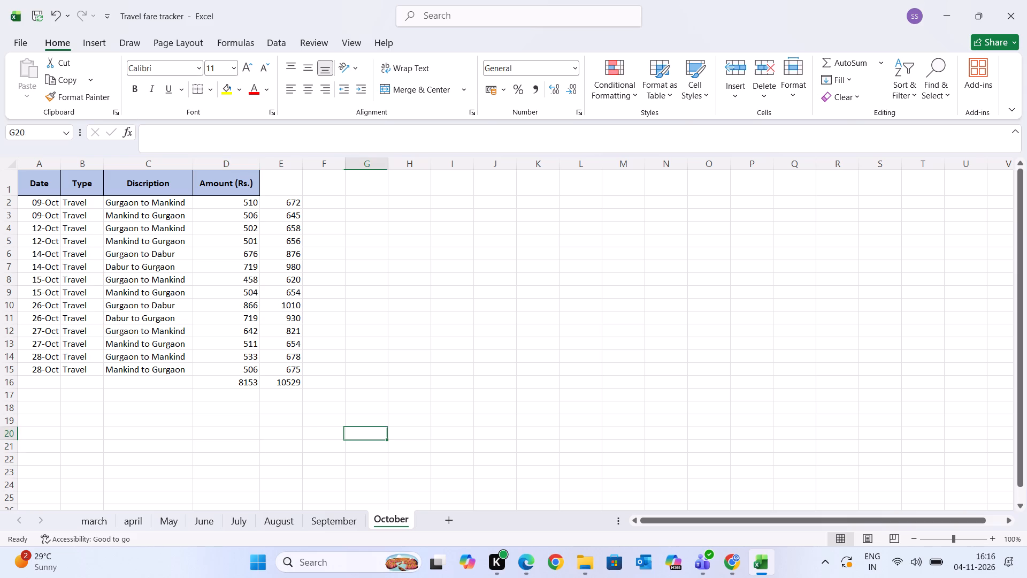
{"action": "left_click_drag", "start_coordinate": [292, 203], "coordinate": [282, 381]}
{"action": "left_click", "coordinate": [379, 399]}
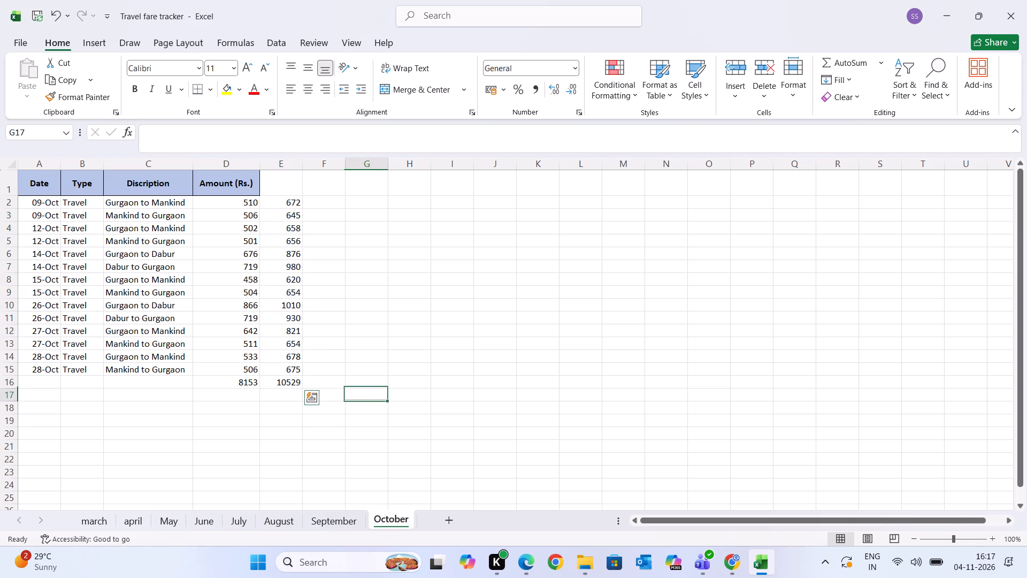
{"action": "left_click_drag", "start_coordinate": [278, 202], "coordinate": [269, 373]}
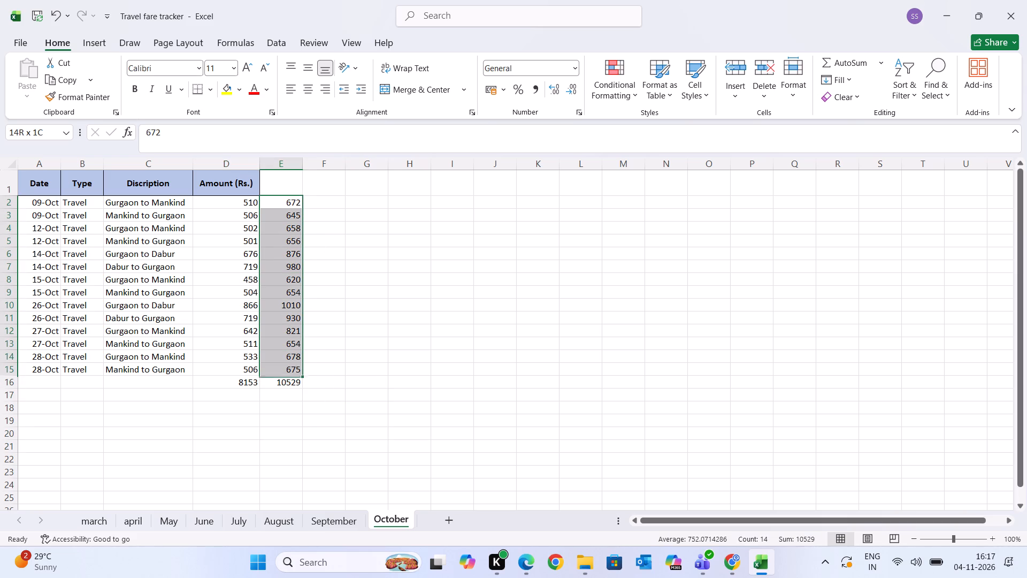
{"action": "left_click_drag", "start_coordinate": [269, 373], "coordinate": [269, 368]}
{"action": "left_click", "coordinate": [347, 381]}
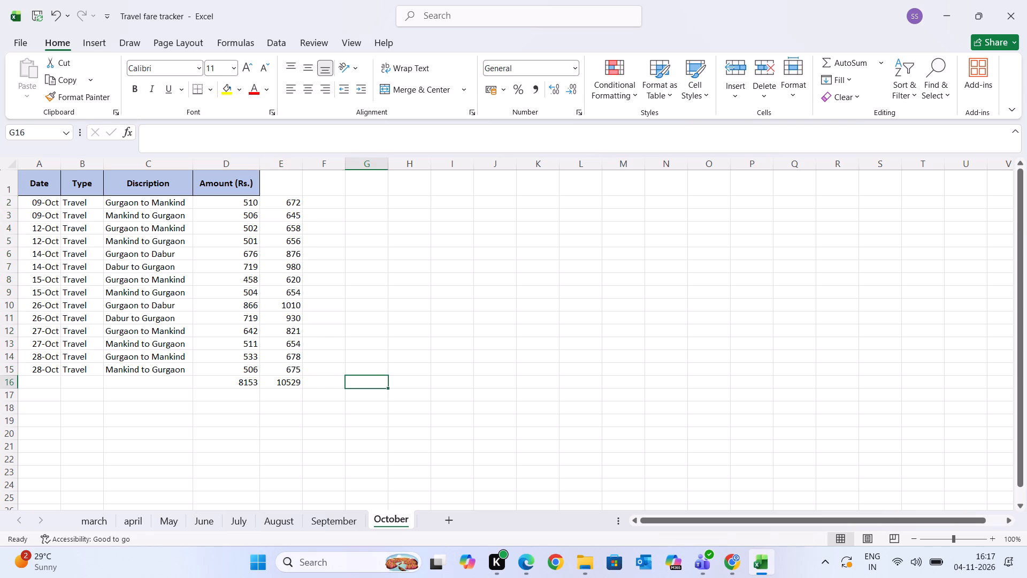